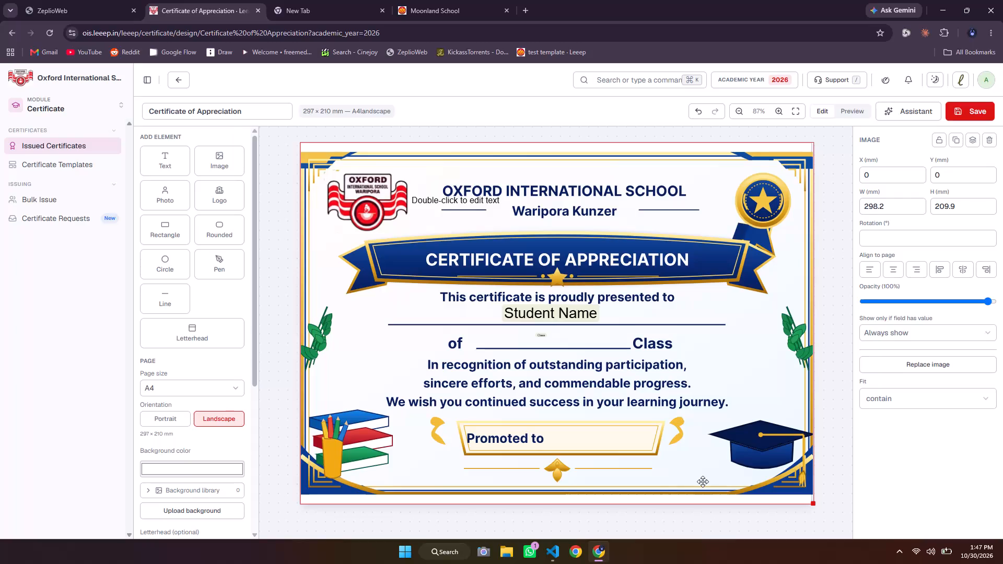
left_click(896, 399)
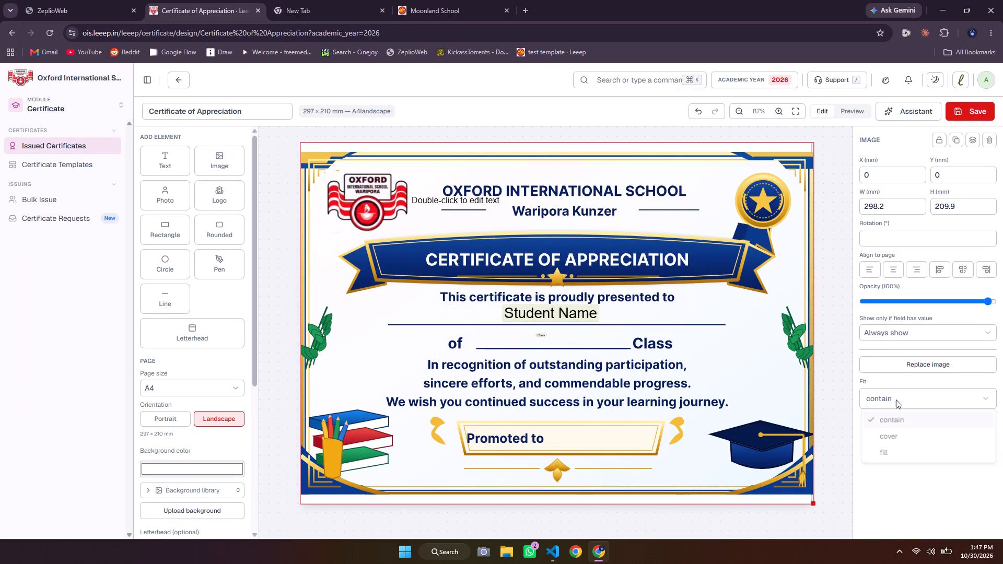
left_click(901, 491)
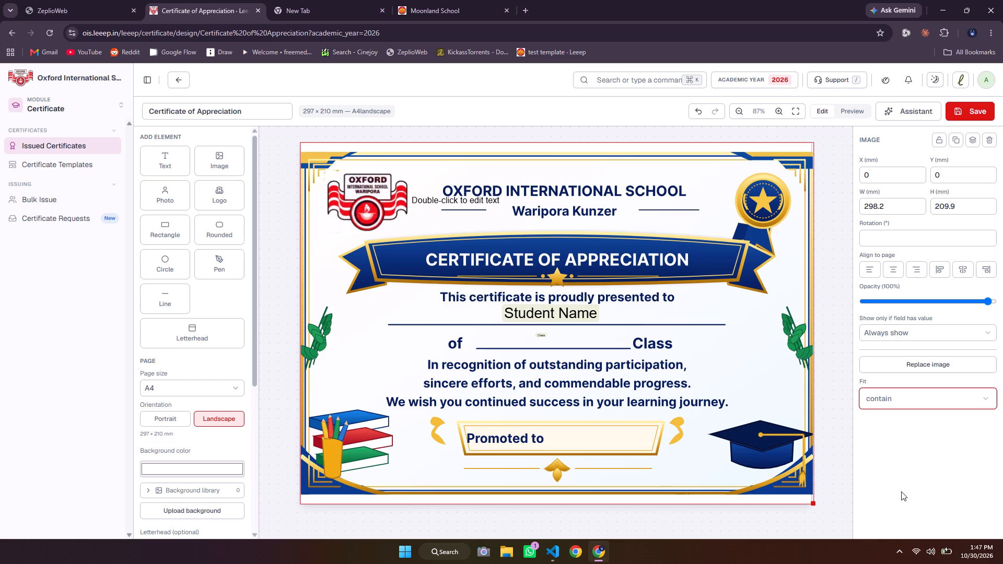
Set the font size of the Class placeholder on the certificate to 24 pt.
left_click(567, 336)
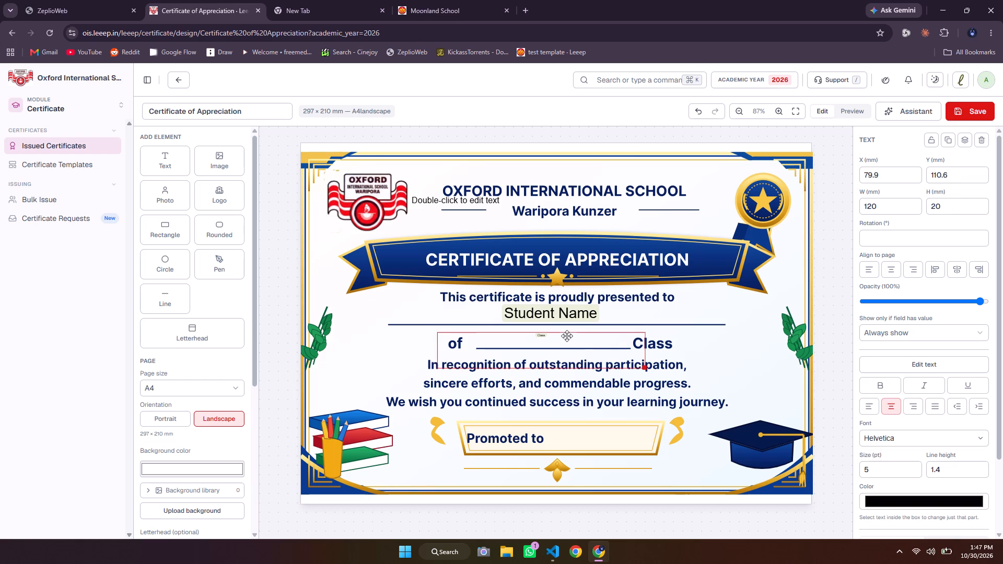
triple_click(914, 466)
triple_click(914, 466)
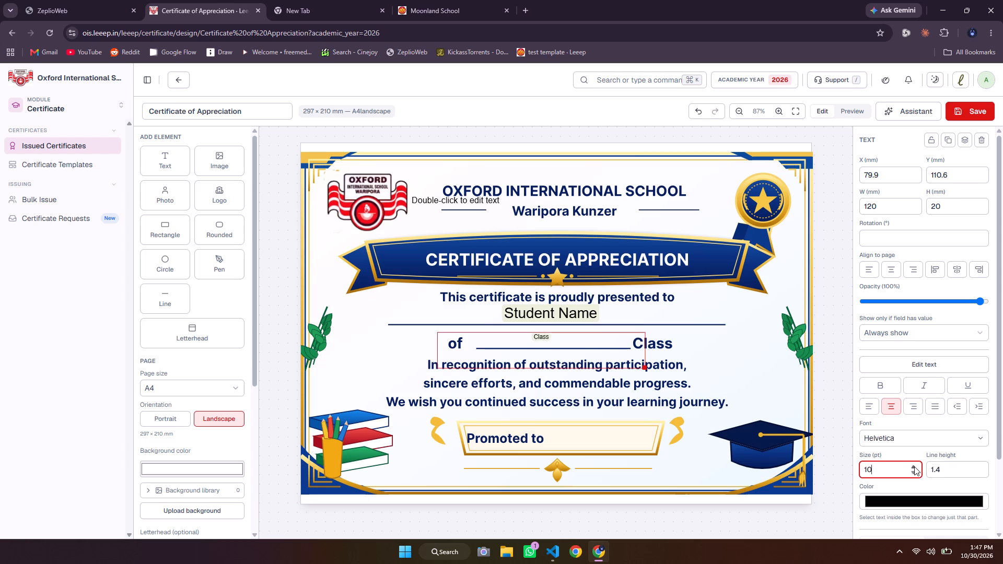
triple_click(914, 466)
triple_click(914, 466)
triple_click(914, 466)
left_click(914, 466)
double_click(914, 466)
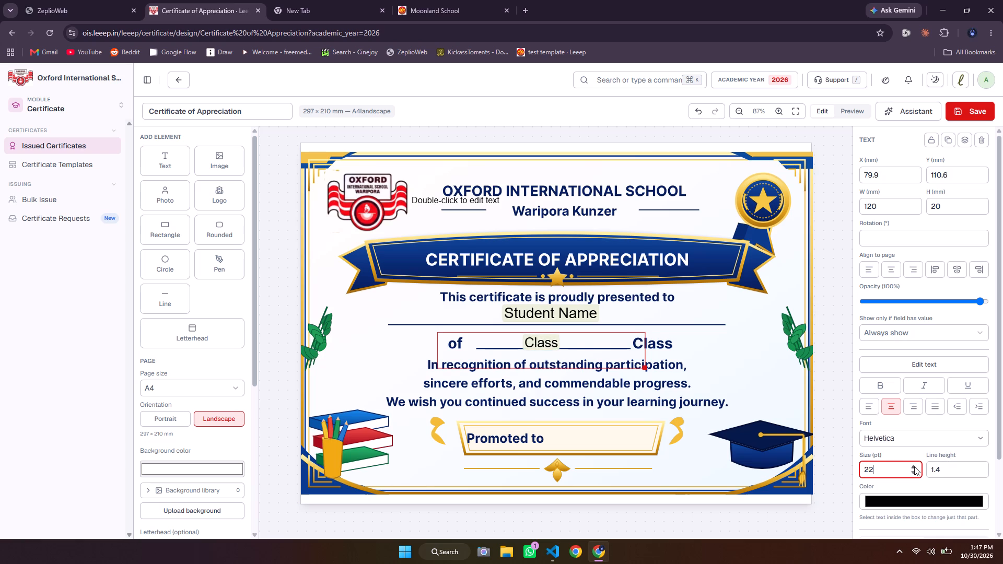
left_click(914, 466)
Move the Class placeholder slightly up above its underline, to about X 83 mm and Y 106 mm, and save the certificate design.
left_click(556, 313)
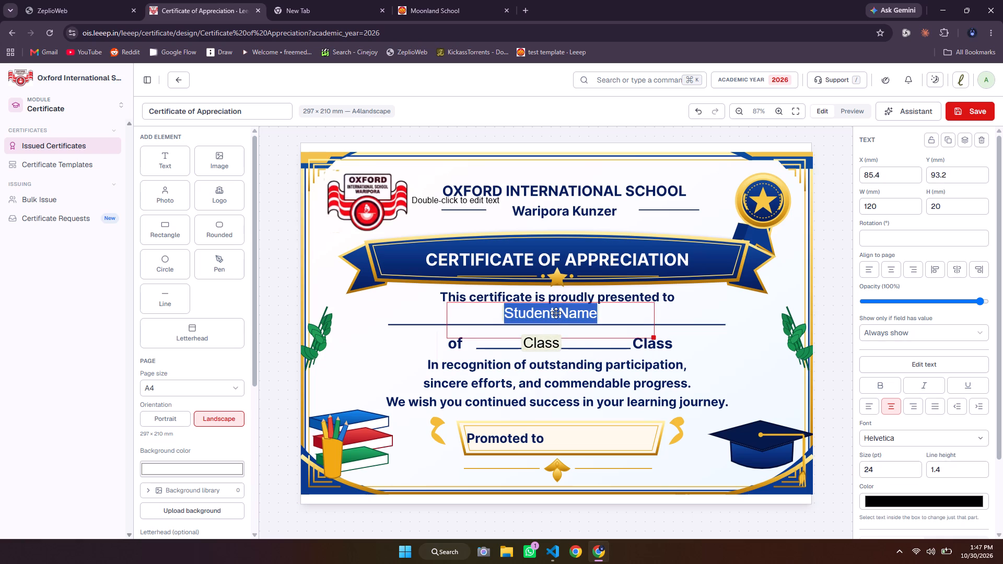
left_click(546, 351)
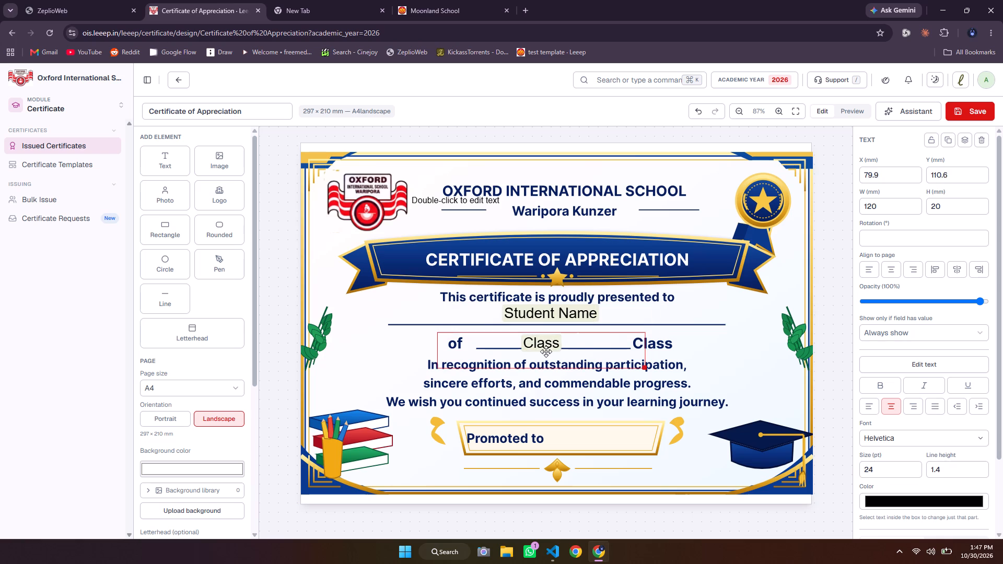
left_click_drag(542, 339, 542, 338)
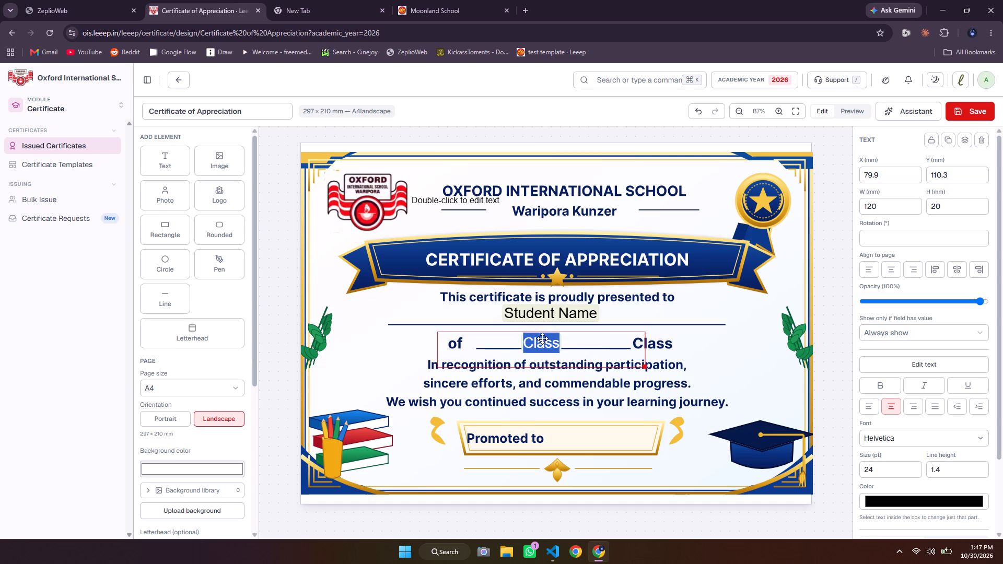
left_click_drag(542, 338, 547, 334)
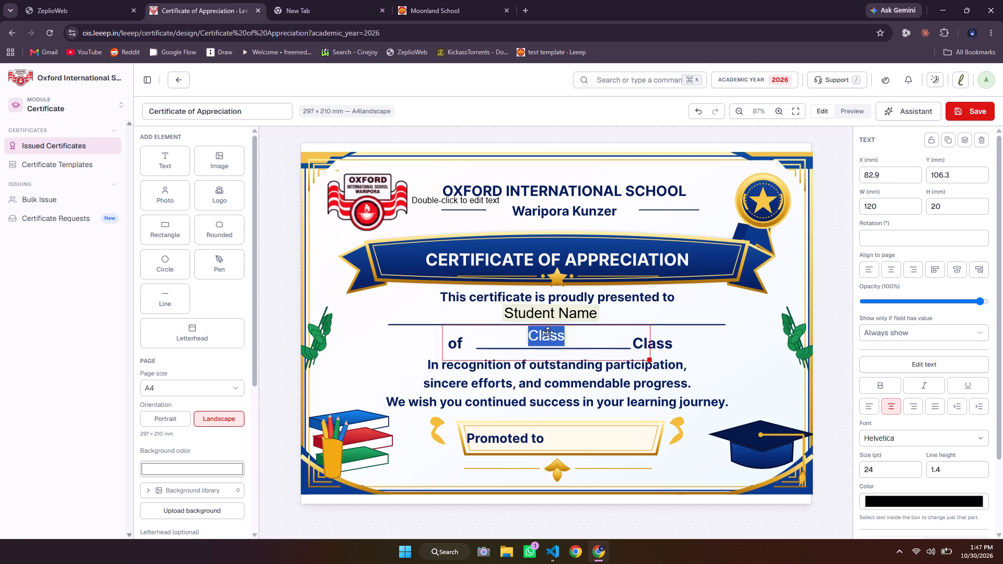
left_click(547, 333)
left_click(729, 326)
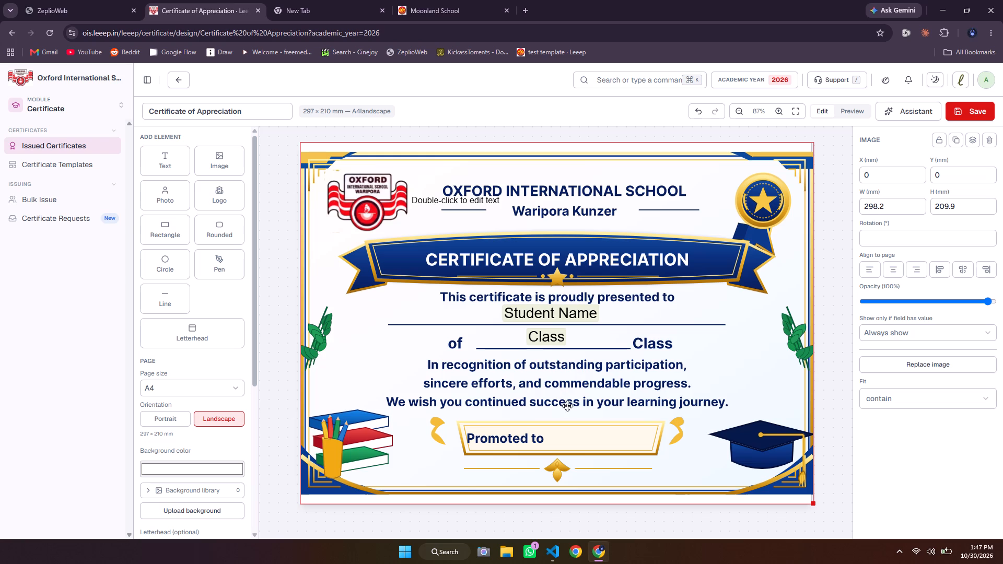
scroll(565, 439, "down", 1)
left_click(967, 105)
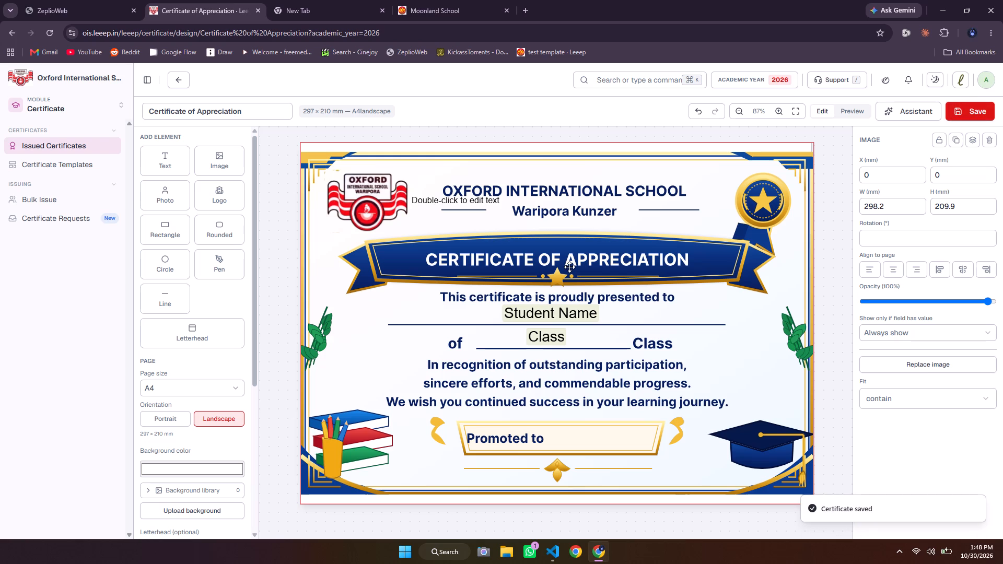
Reopen the Certificate of Appreciation design, delete the stray "Double-click to edit text" box beside the logo, and save.
scroll(569, 267, "up", 2)
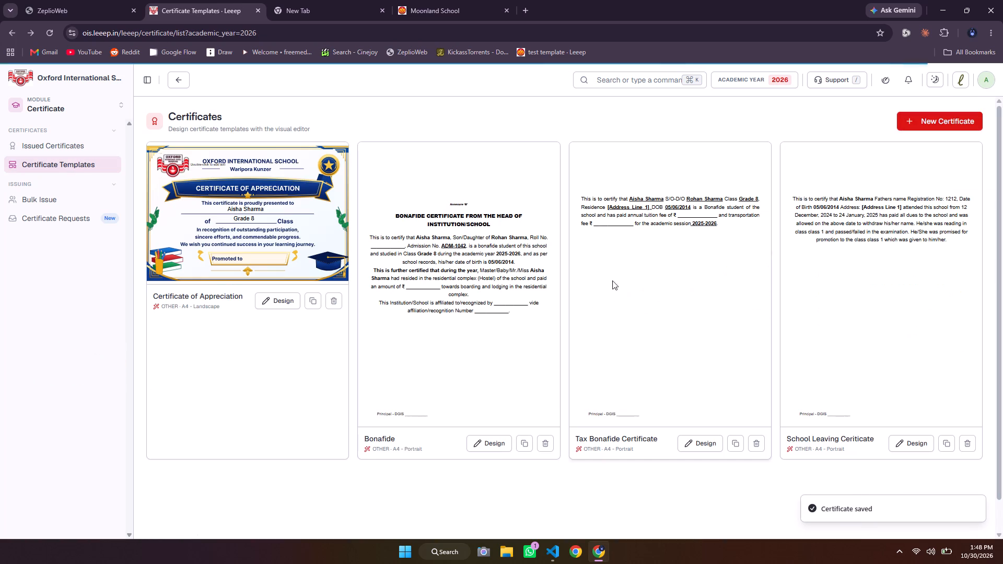
left_click(275, 299)
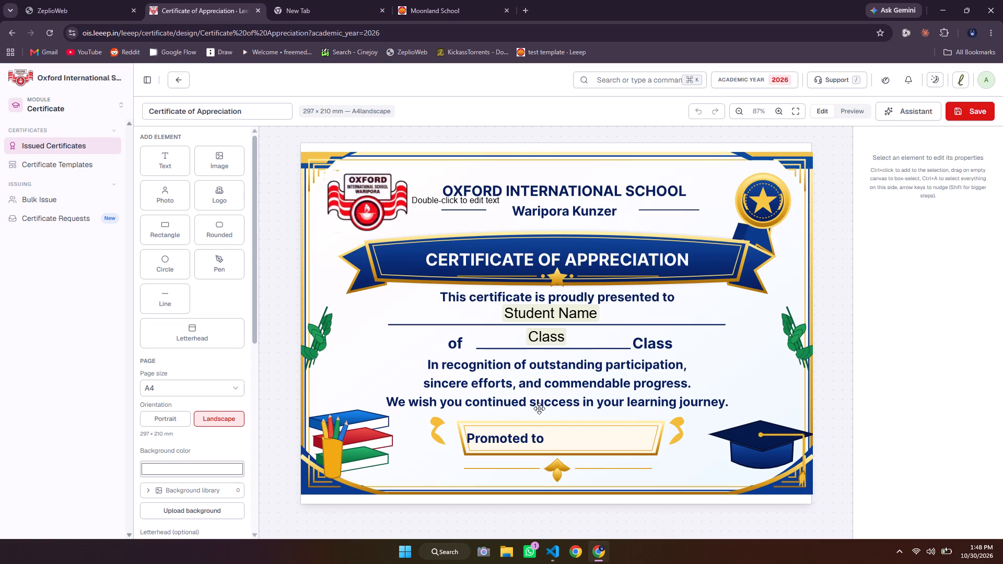
double_click(475, 206)
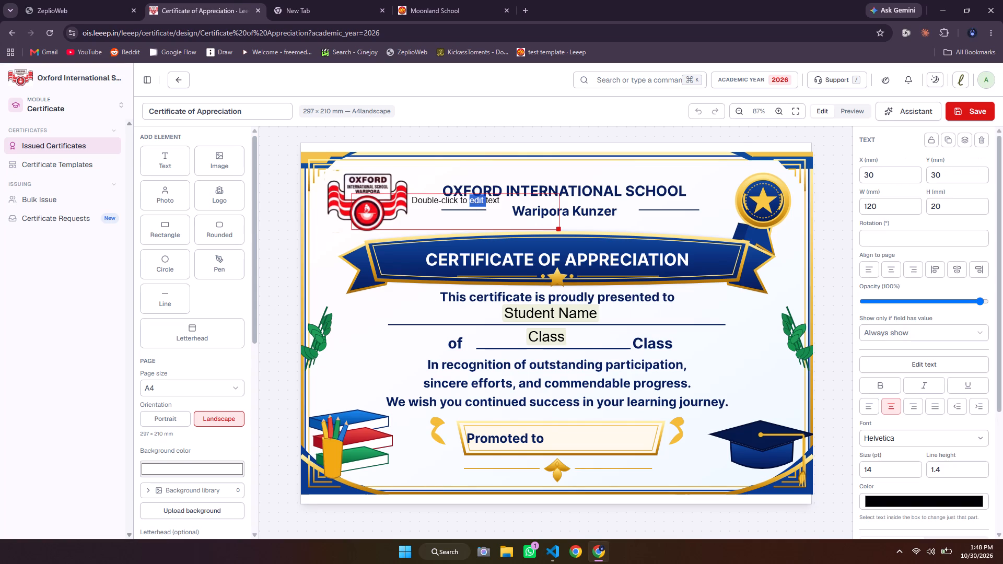
key("Delete")
left_click(516, 211)
left_click(554, 161)
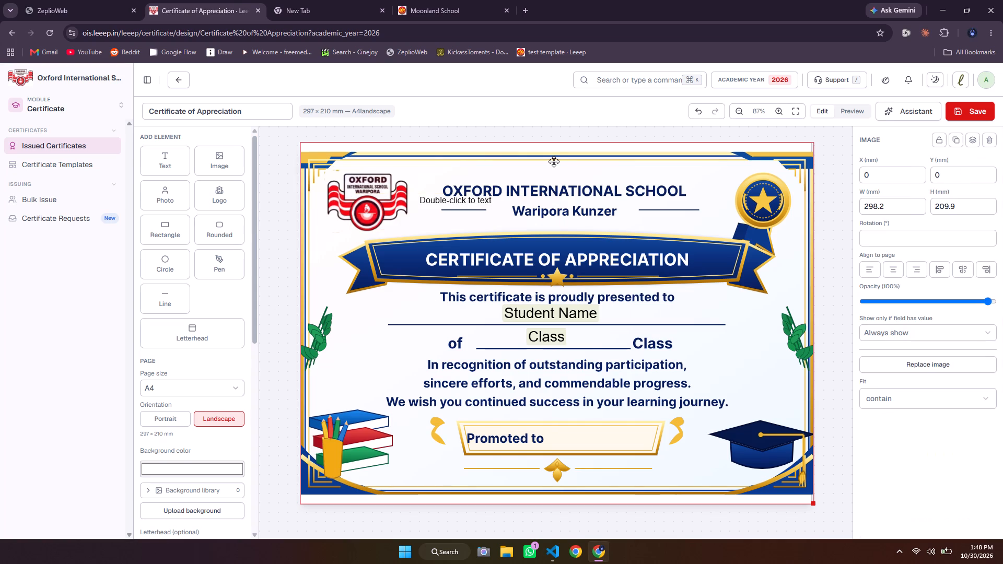
left_click(489, 204)
key("Delete")
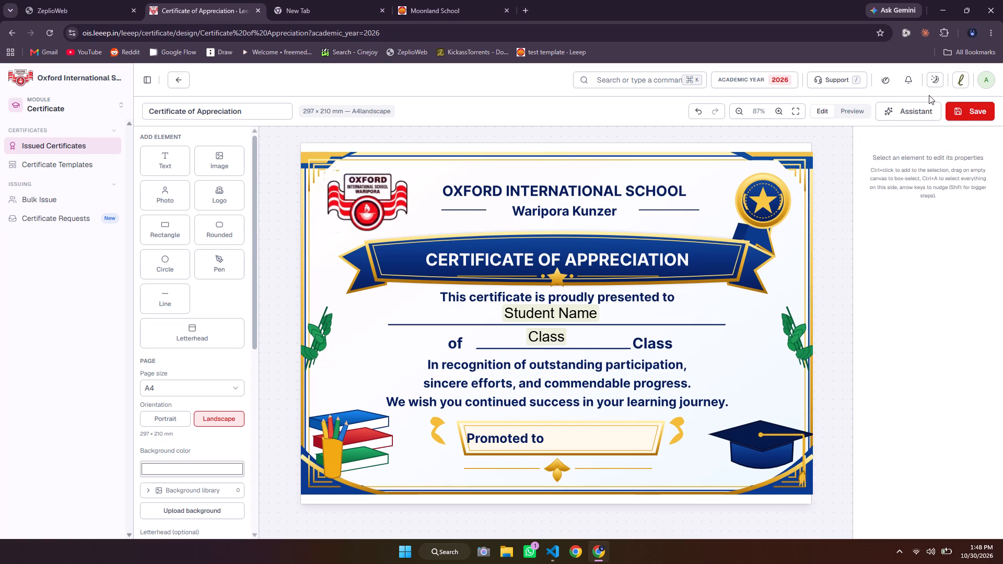
left_click(955, 111)
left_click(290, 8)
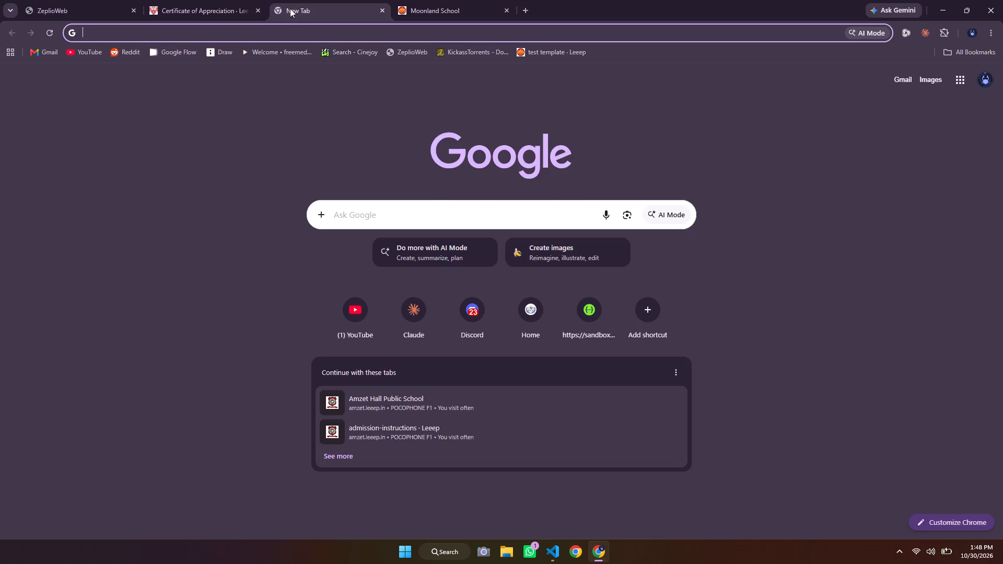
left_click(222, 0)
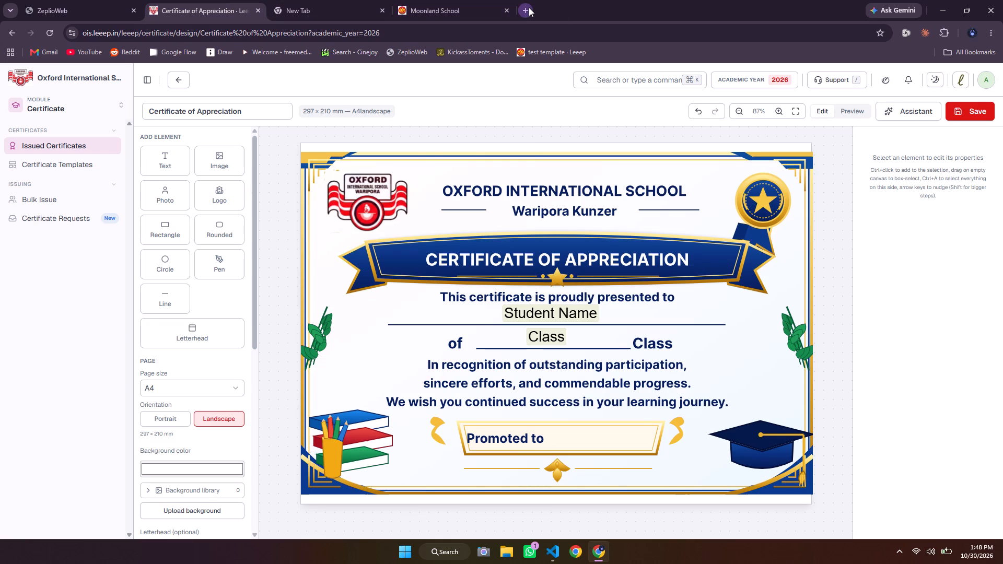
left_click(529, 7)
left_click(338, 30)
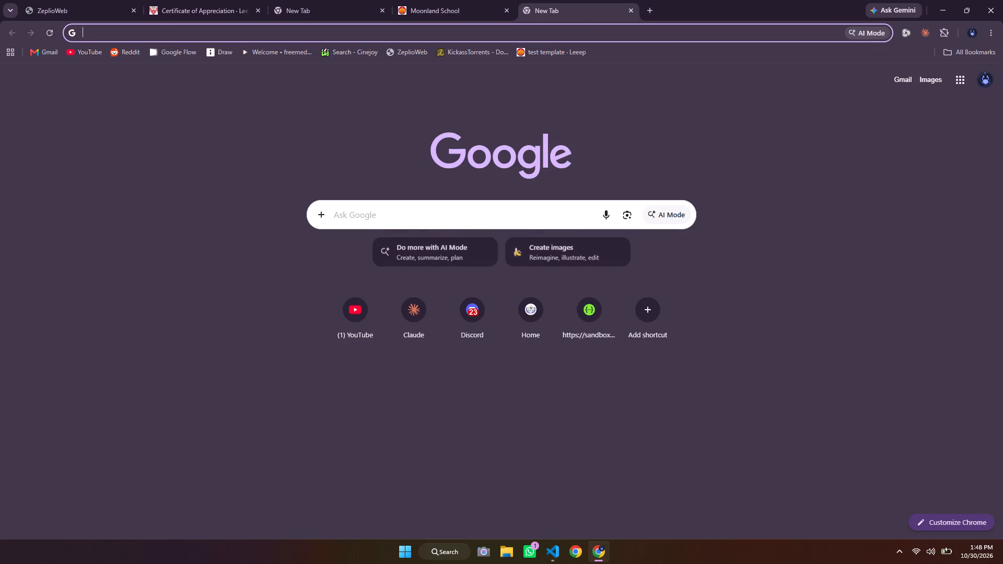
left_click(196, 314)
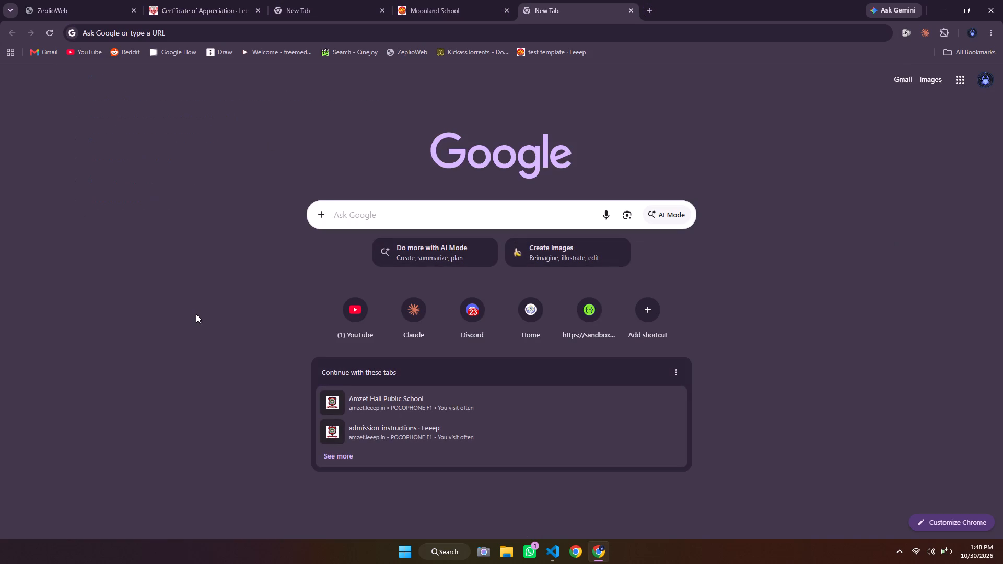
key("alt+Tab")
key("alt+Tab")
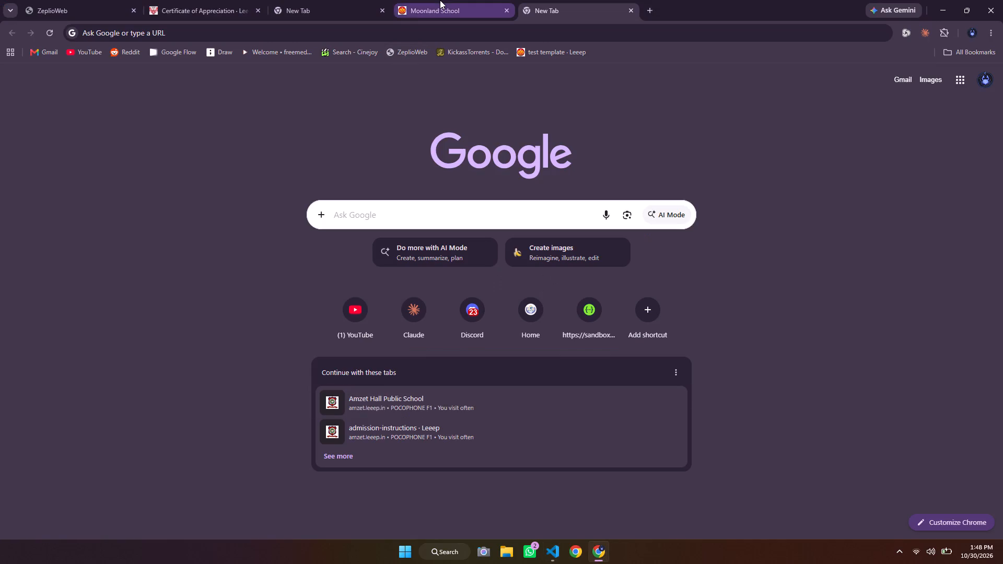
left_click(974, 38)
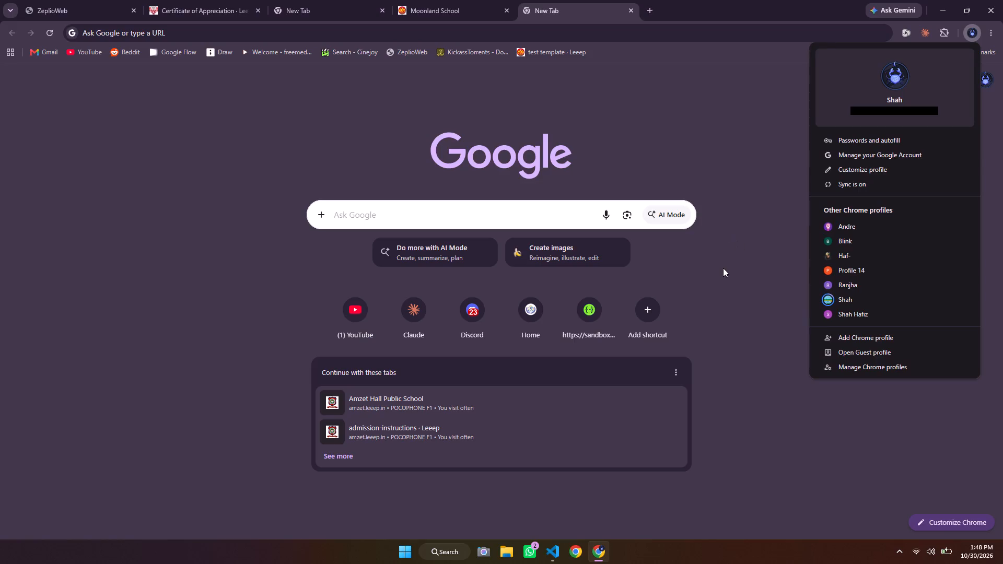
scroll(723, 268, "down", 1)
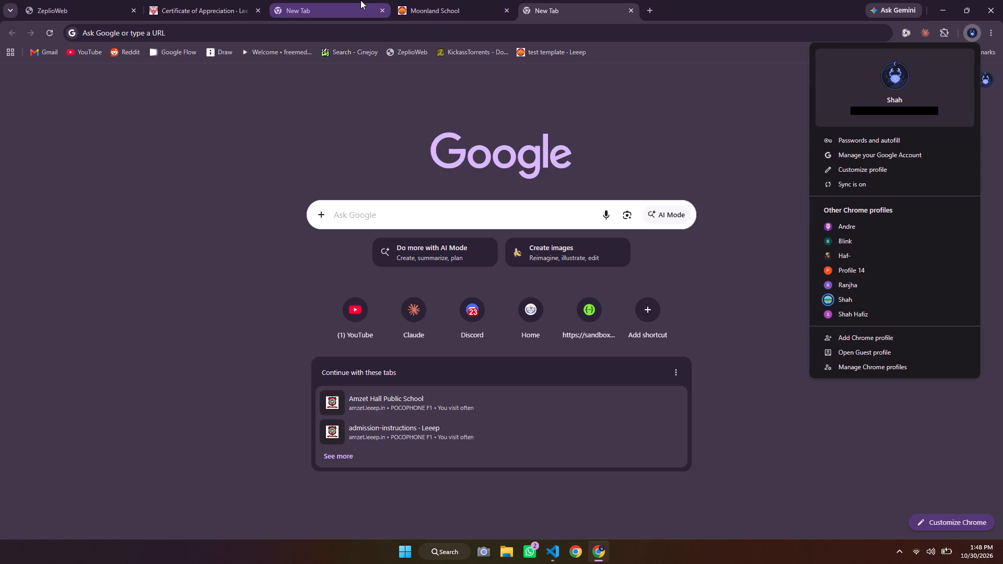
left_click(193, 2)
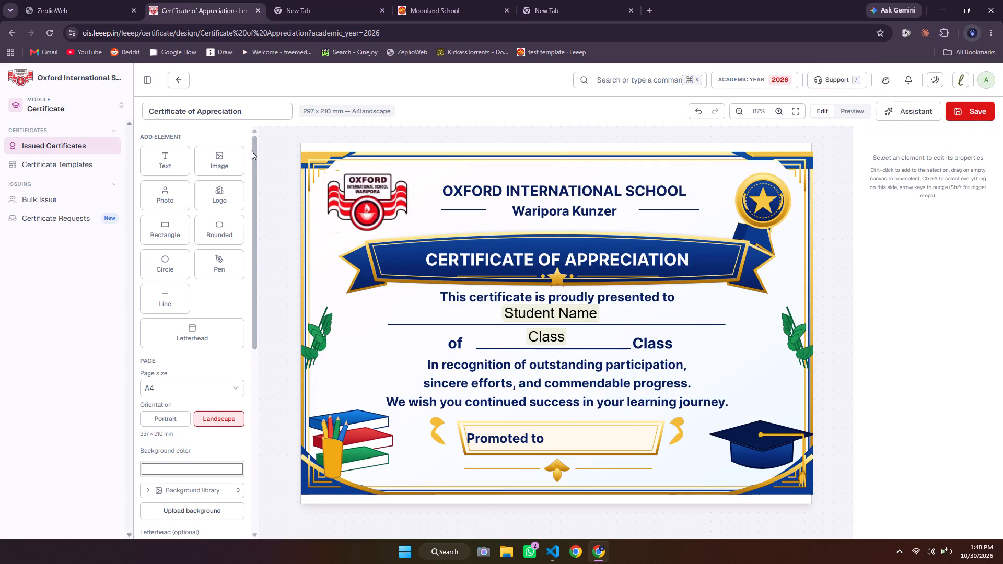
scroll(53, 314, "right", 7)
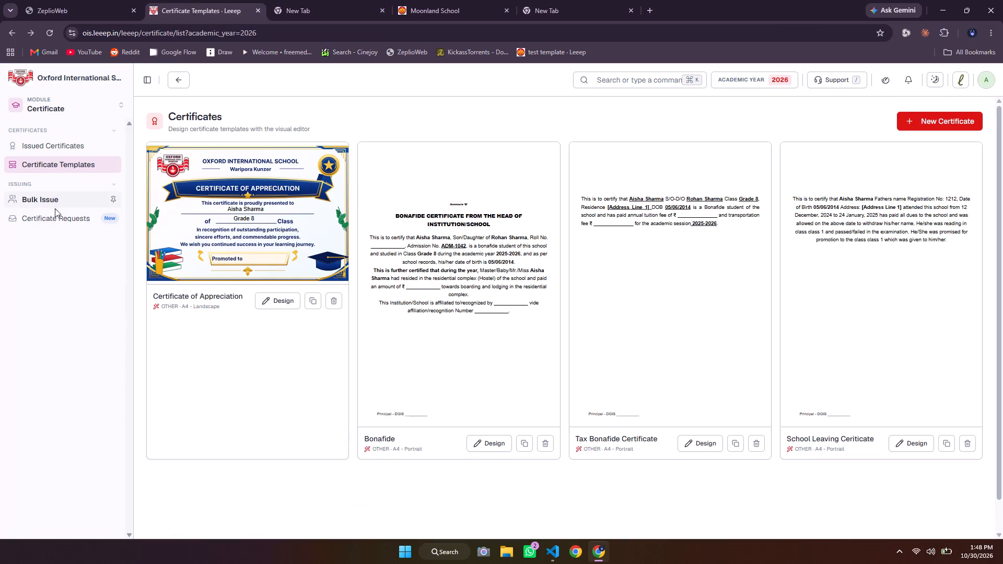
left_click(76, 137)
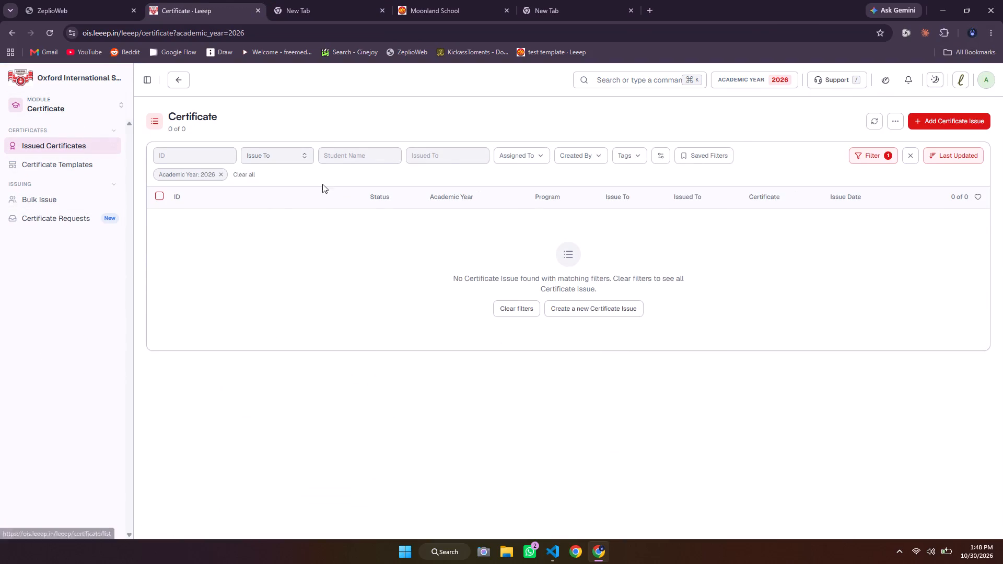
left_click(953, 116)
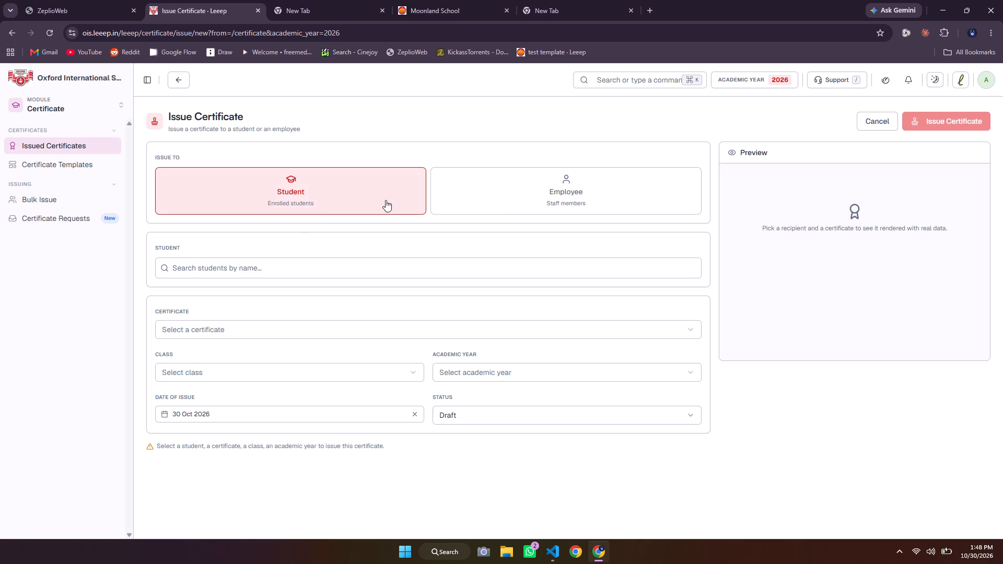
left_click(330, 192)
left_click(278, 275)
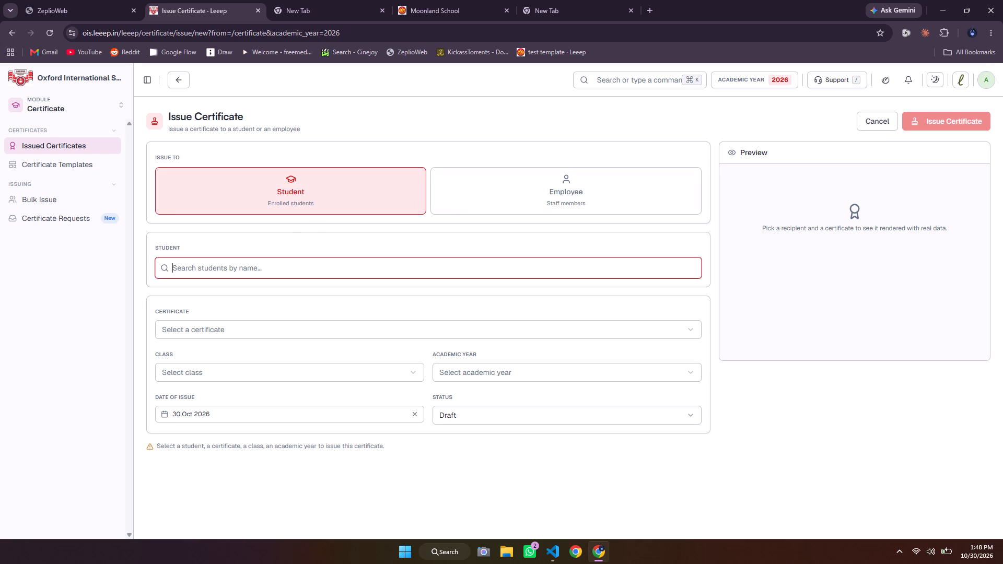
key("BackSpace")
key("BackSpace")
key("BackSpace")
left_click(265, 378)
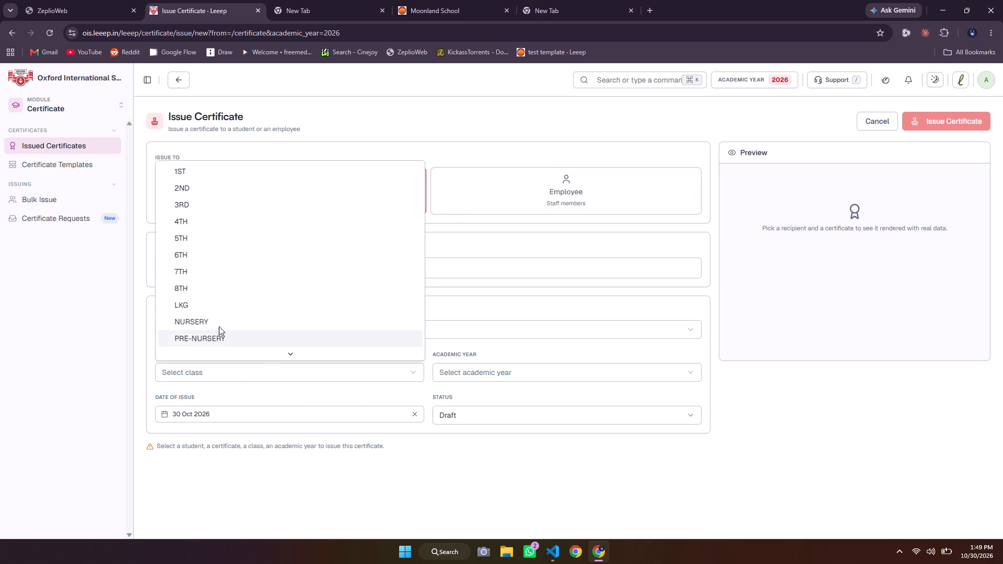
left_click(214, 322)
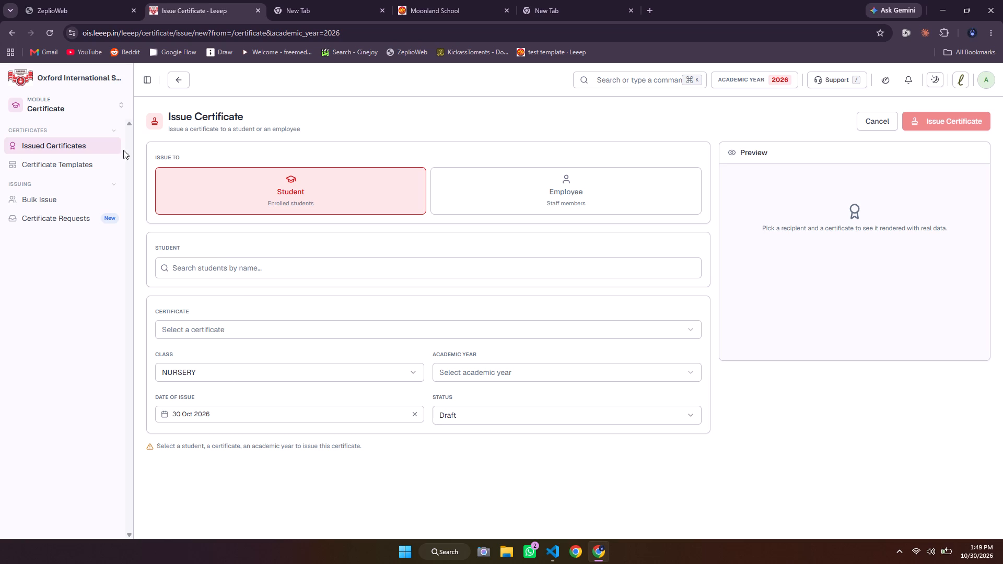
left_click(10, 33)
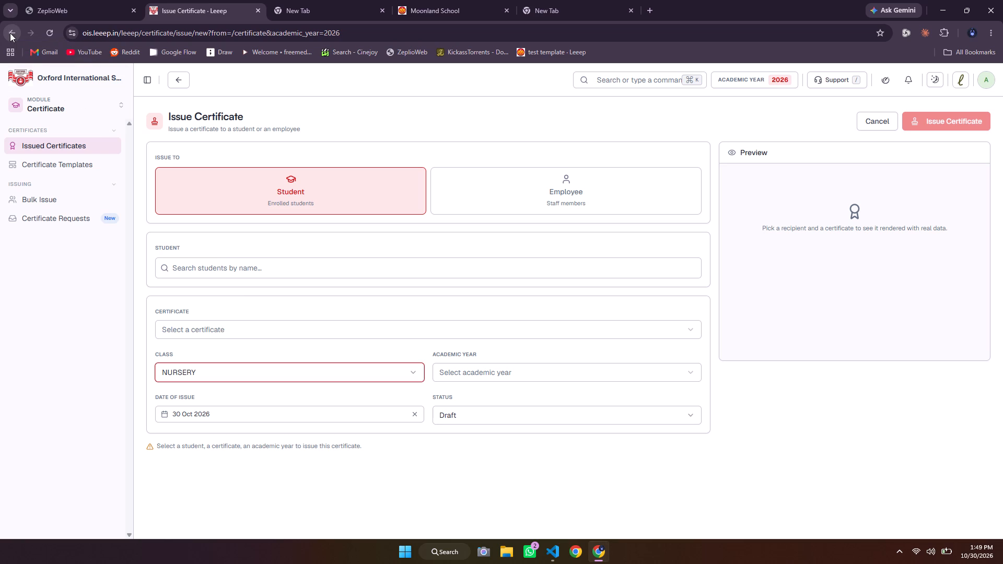
Open the Certificate of Appreciation template's design and select the Student Name placeholder.
left_click(64, 166)
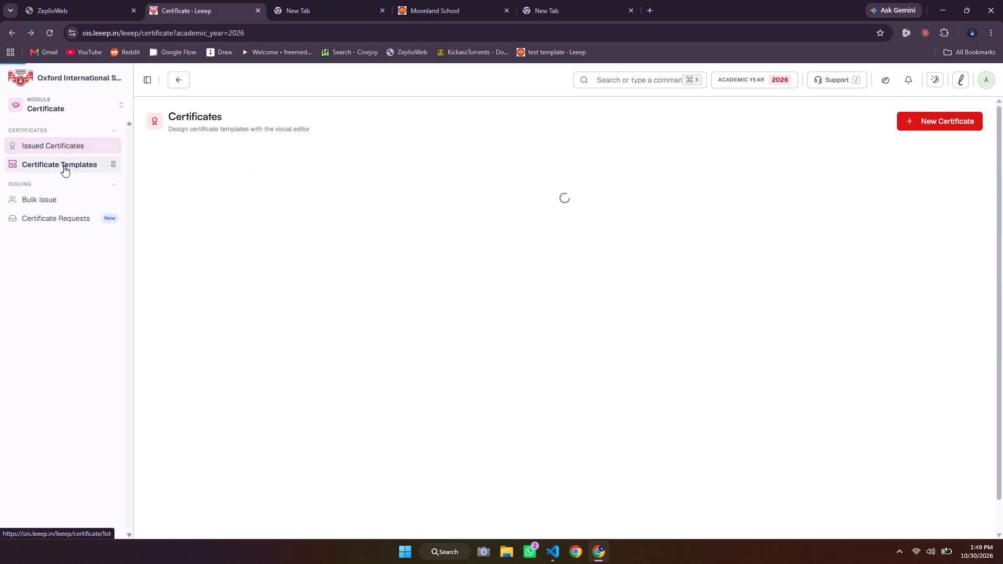
left_click(228, 242)
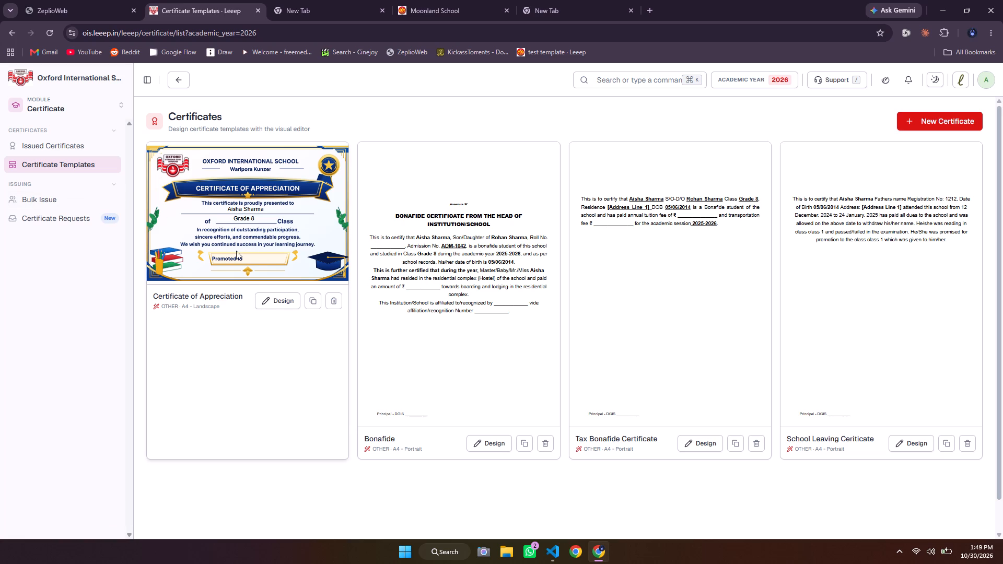
left_click(279, 305)
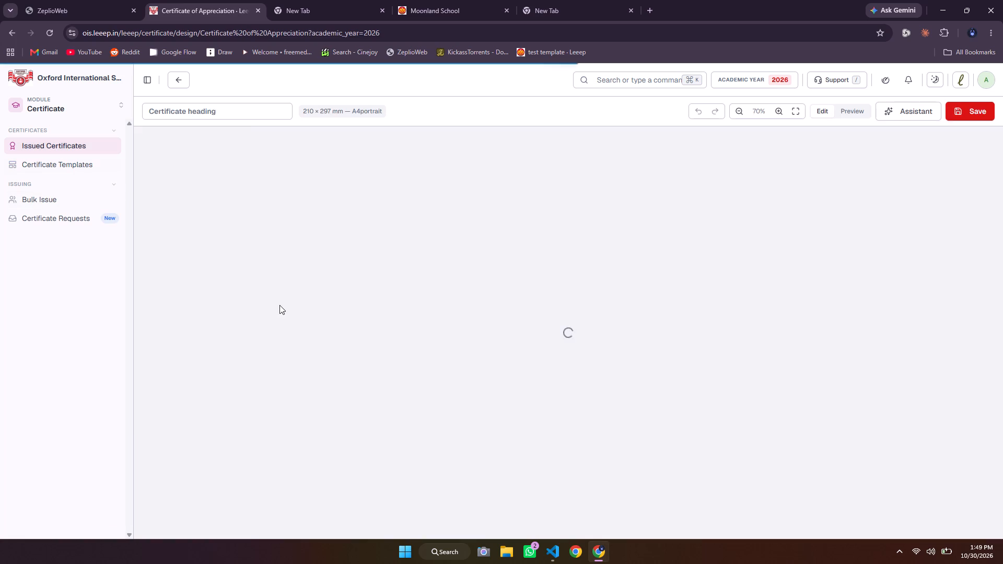
left_click(541, 316)
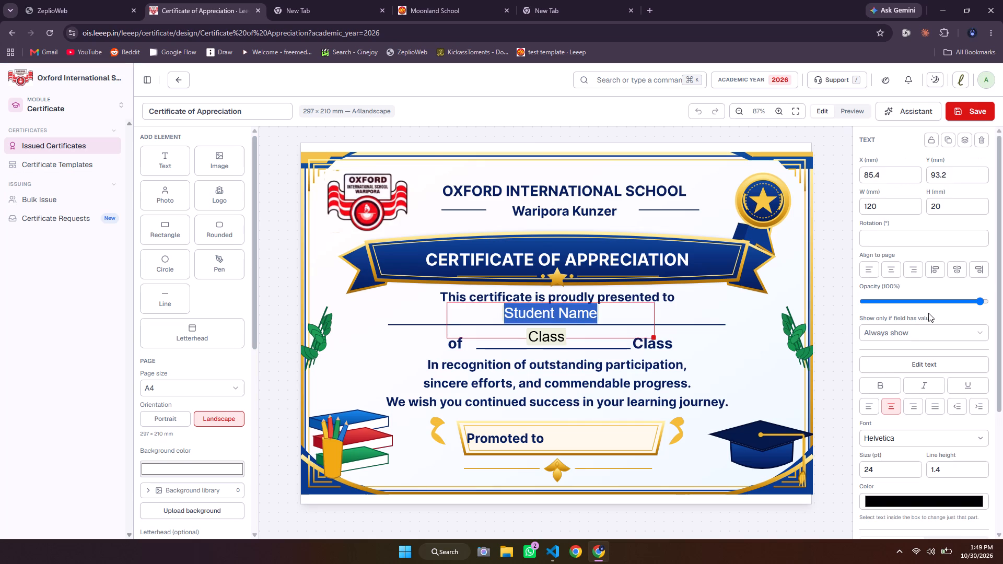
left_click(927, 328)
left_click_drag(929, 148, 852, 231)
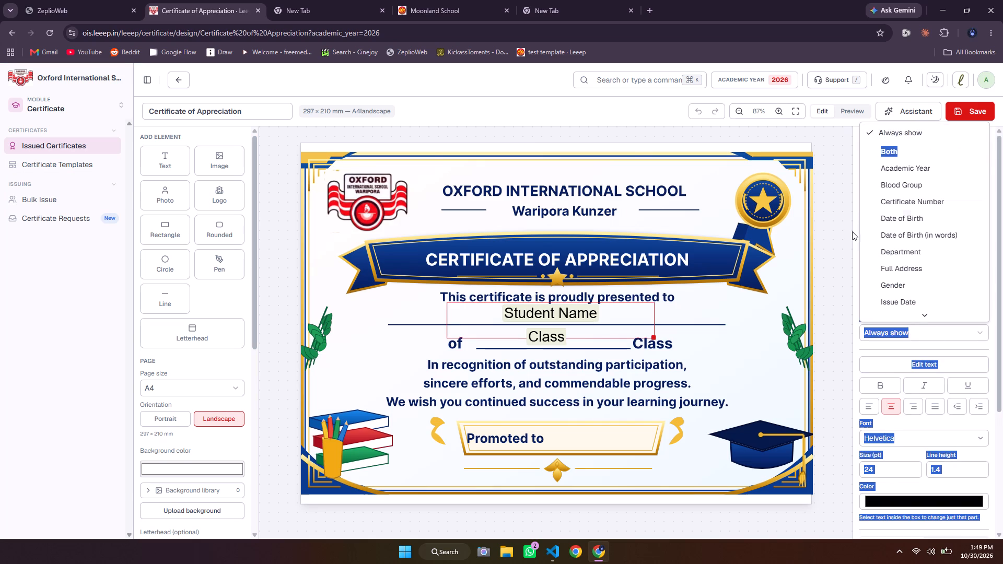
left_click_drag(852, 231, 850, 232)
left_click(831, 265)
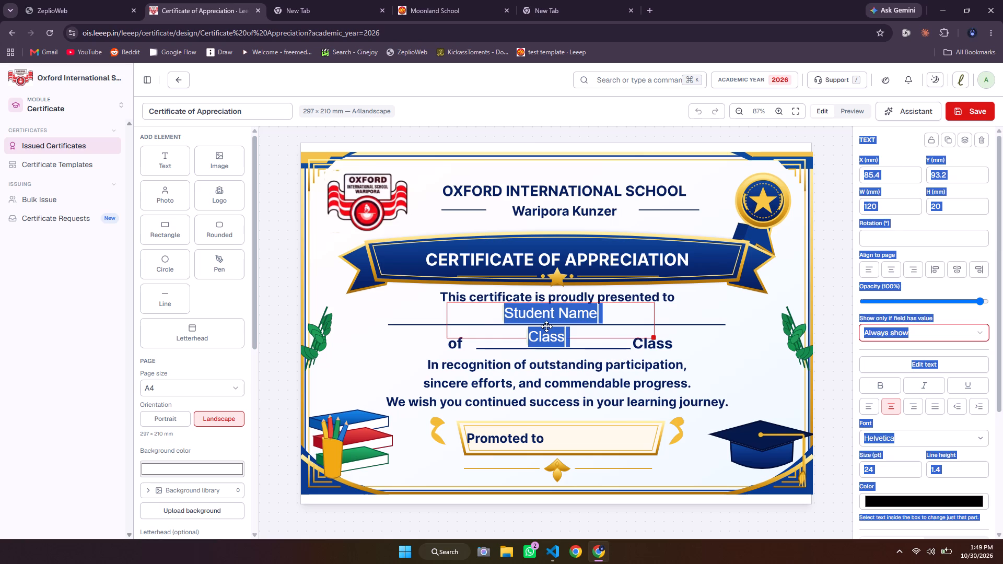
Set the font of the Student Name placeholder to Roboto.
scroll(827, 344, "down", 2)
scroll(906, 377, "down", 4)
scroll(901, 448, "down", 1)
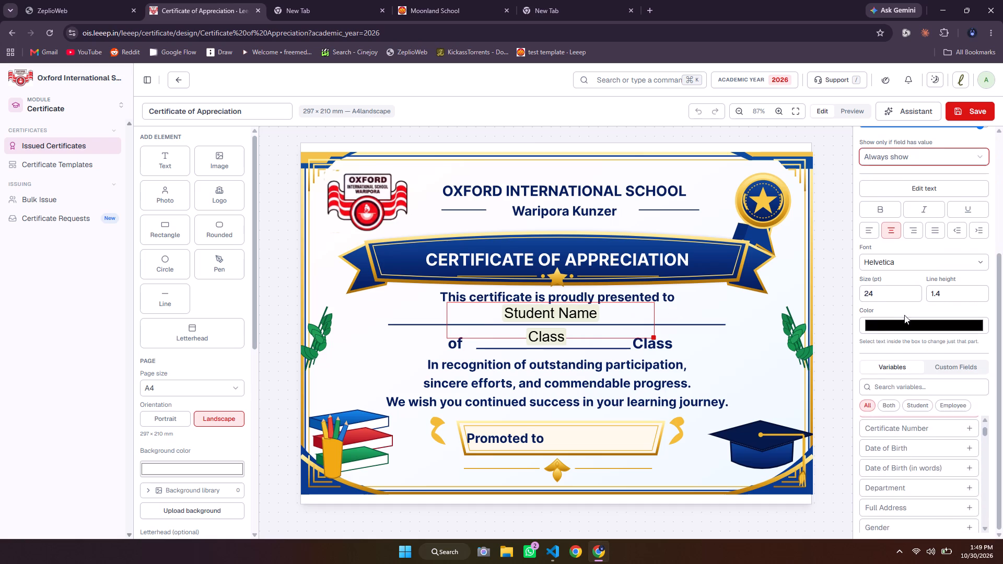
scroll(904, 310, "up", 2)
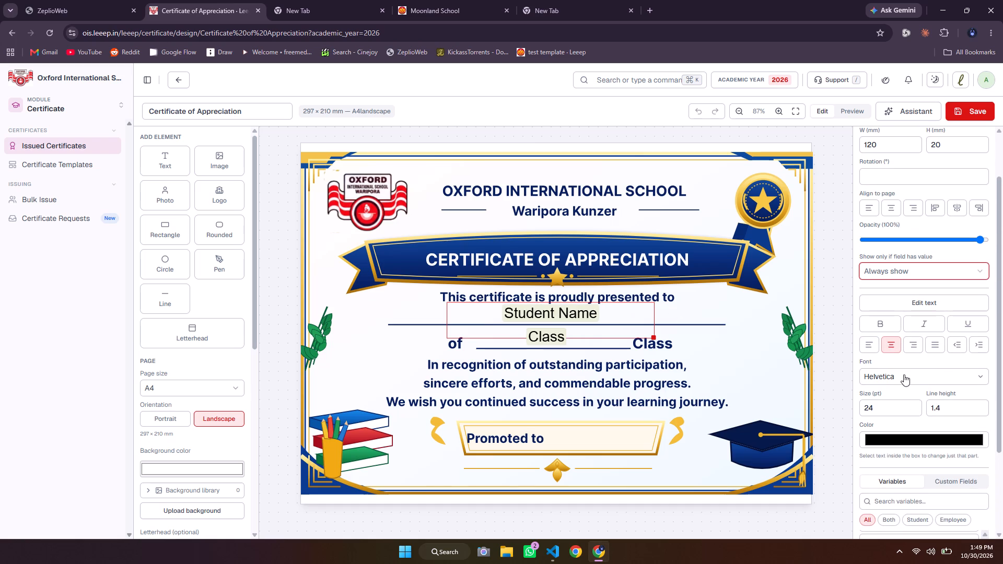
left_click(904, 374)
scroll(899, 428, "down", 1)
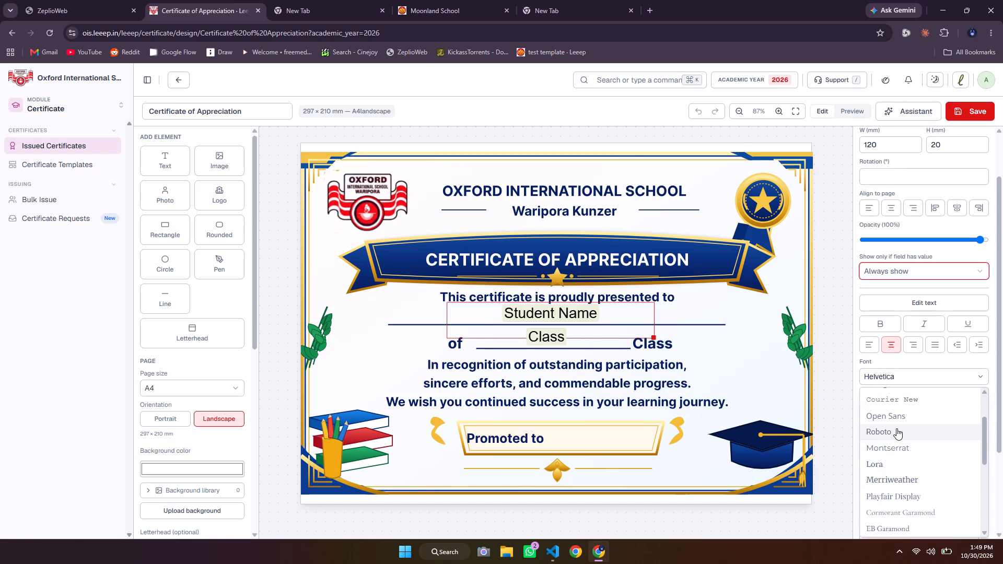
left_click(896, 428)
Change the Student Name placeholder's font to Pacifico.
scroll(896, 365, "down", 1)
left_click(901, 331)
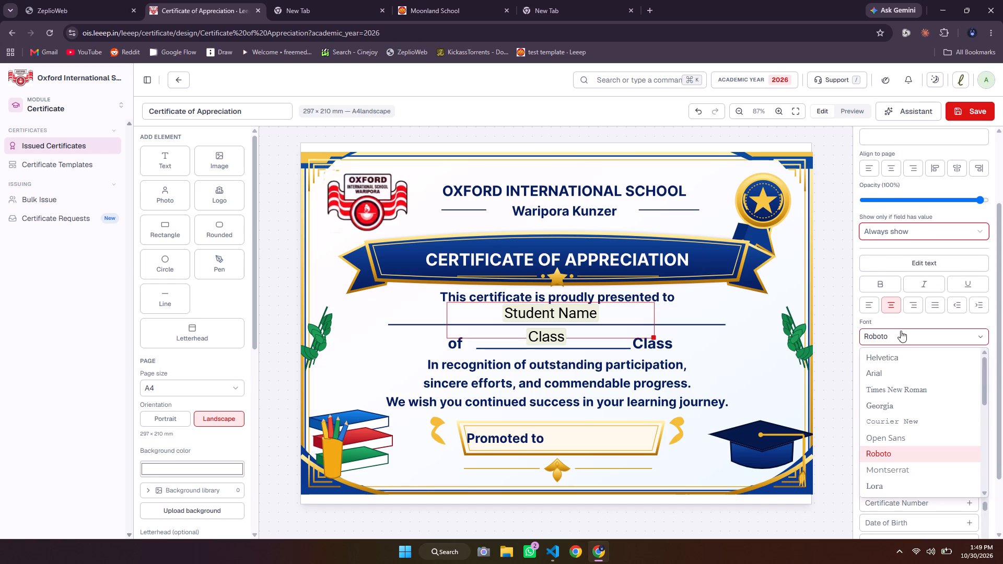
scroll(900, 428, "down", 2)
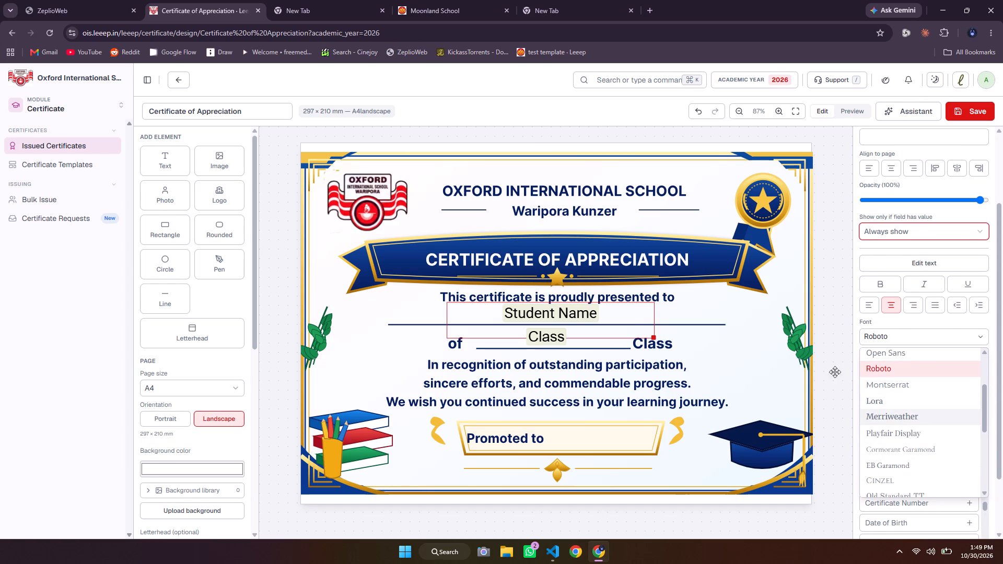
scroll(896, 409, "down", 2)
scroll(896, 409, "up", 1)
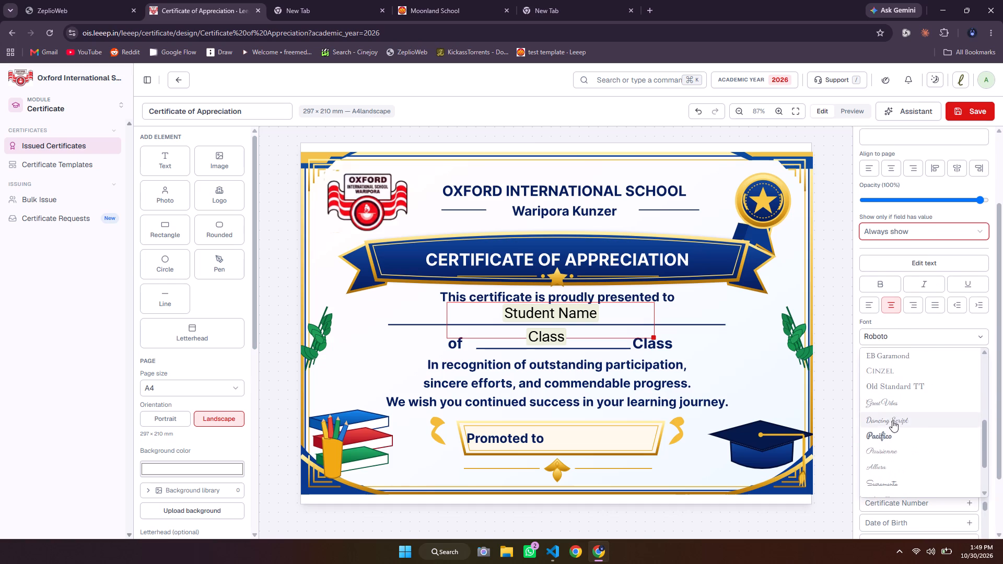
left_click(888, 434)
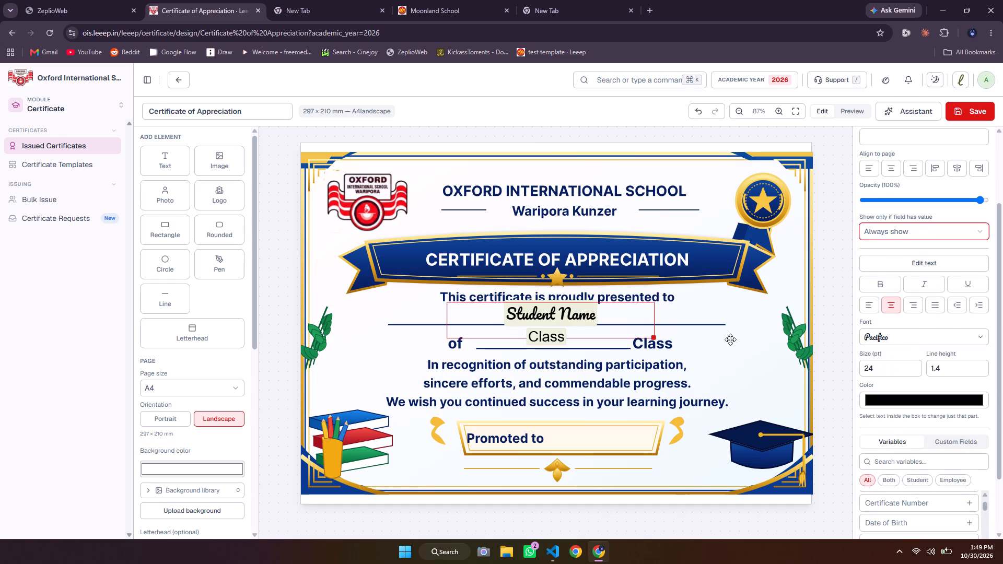
Resize the Student Name text box to about 129 × 14 mm and centre it over the underline below "This certificate is proudly presented to".
left_click_drag(654, 339, 646, 334)
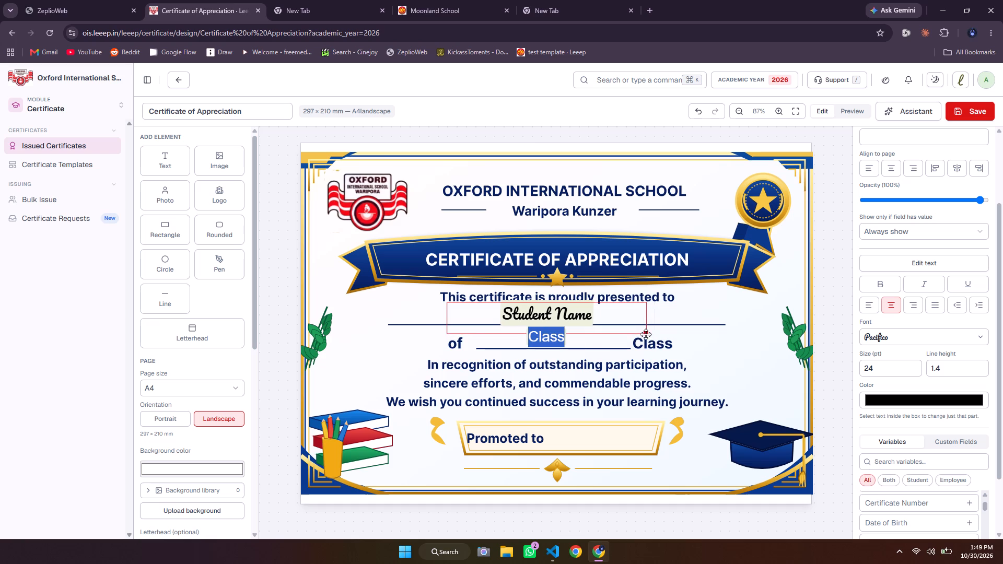
left_click_drag(646, 334, 564, 330)
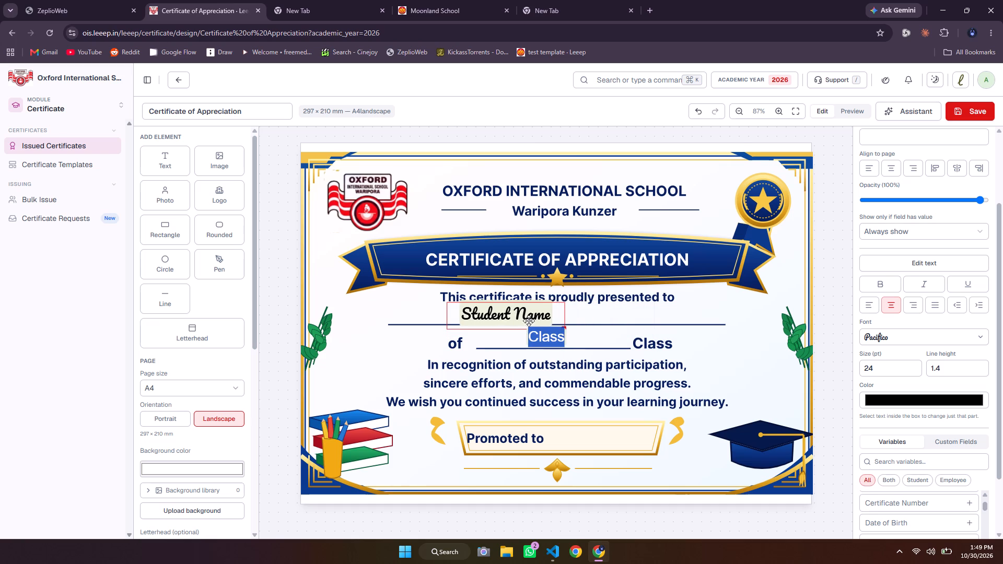
left_click_drag(526, 319, 562, 319)
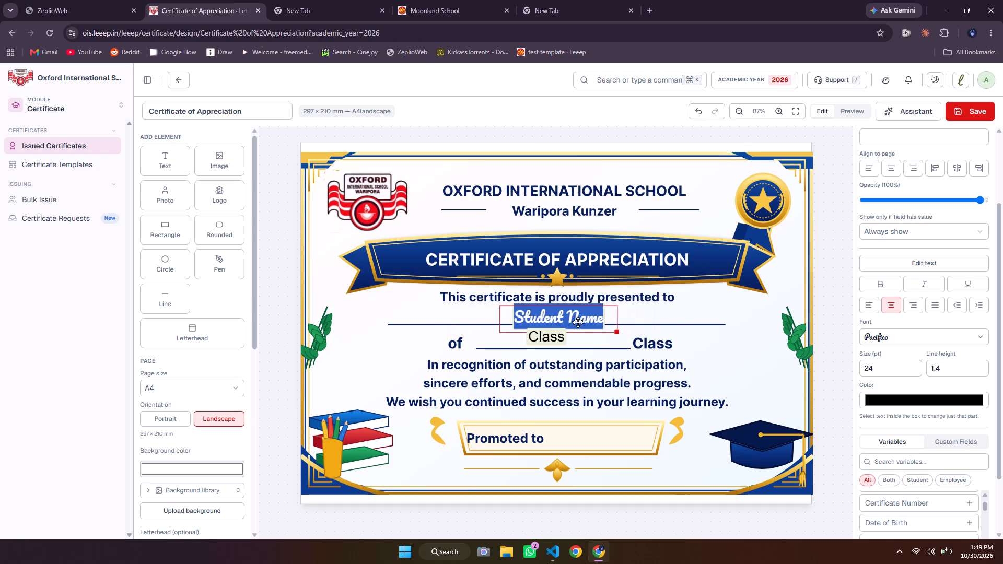
left_click(568, 316)
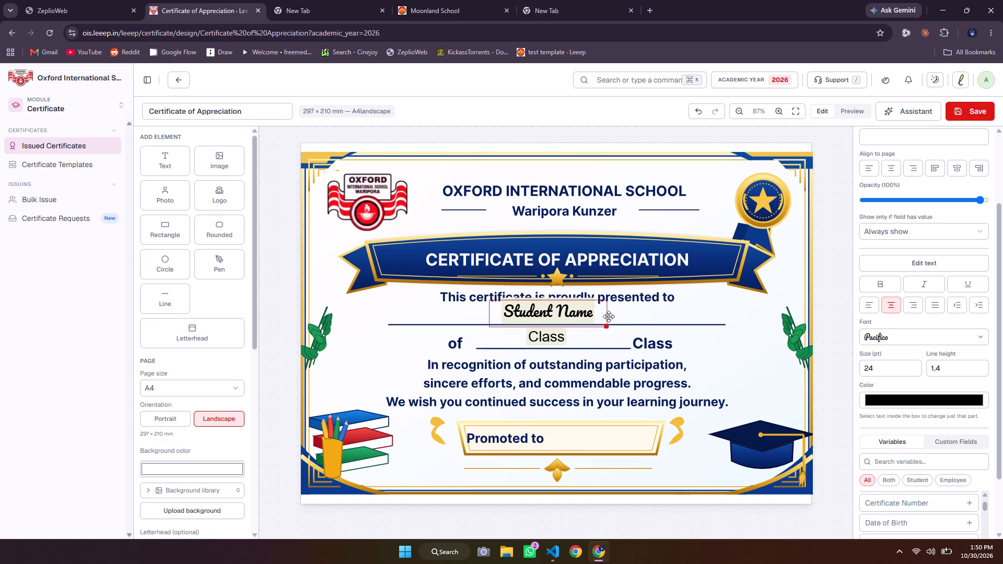
left_click_drag(607, 326, 703, 326)
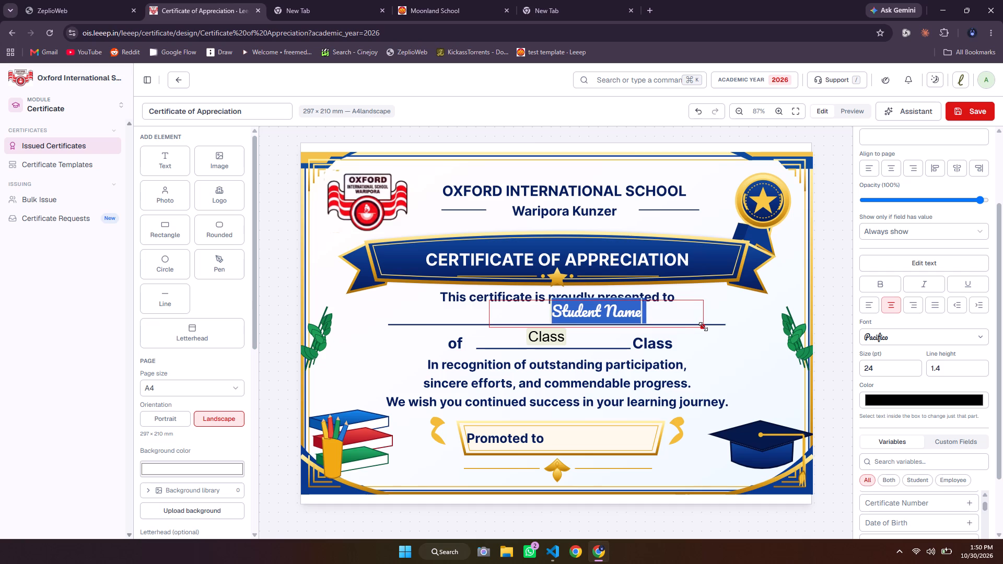
left_click(624, 303)
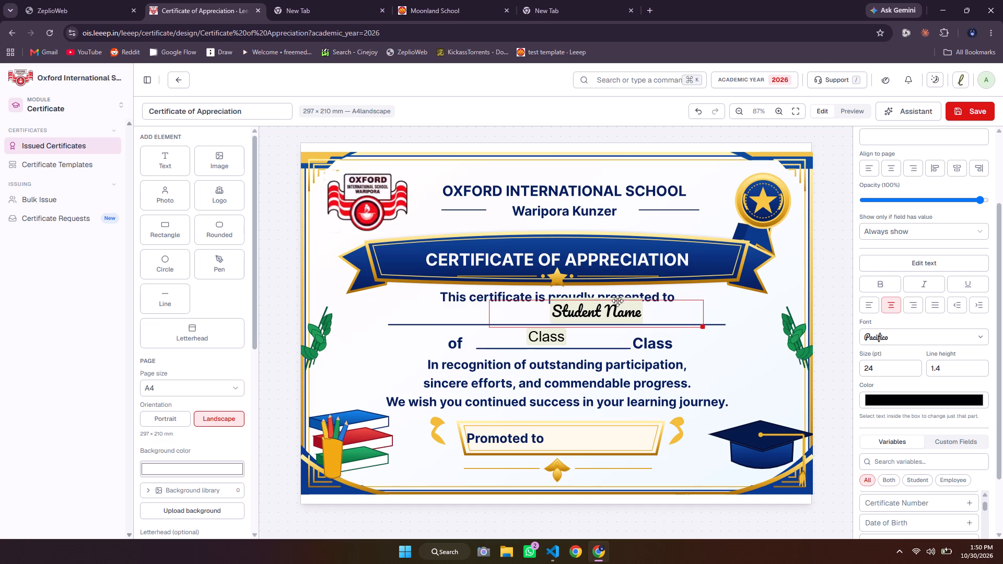
left_click_drag(702, 327, 714, 338)
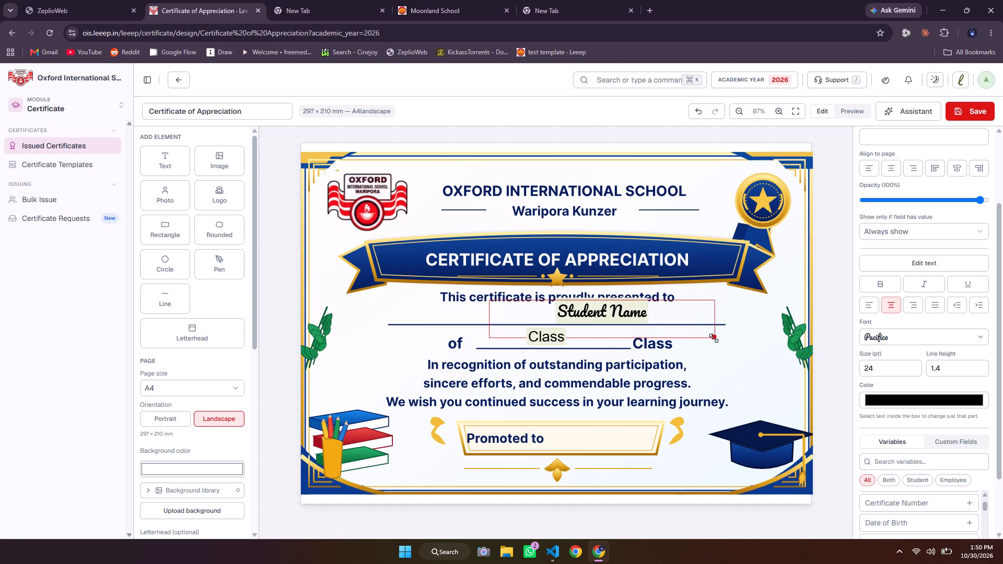
left_click_drag(714, 338, 714, 338)
left_click_drag(714, 338, 711, 325)
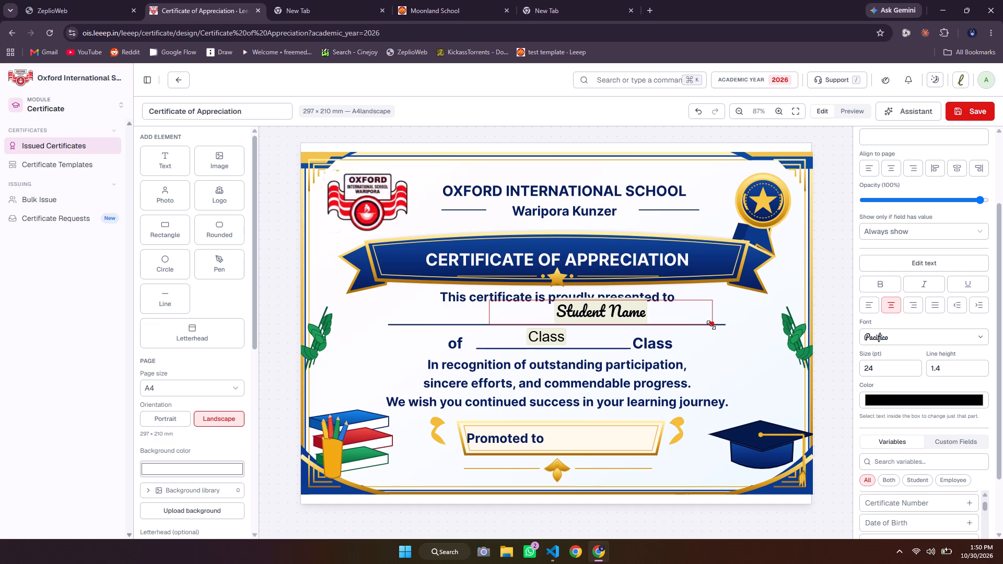
left_click_drag(609, 318, 572, 316)
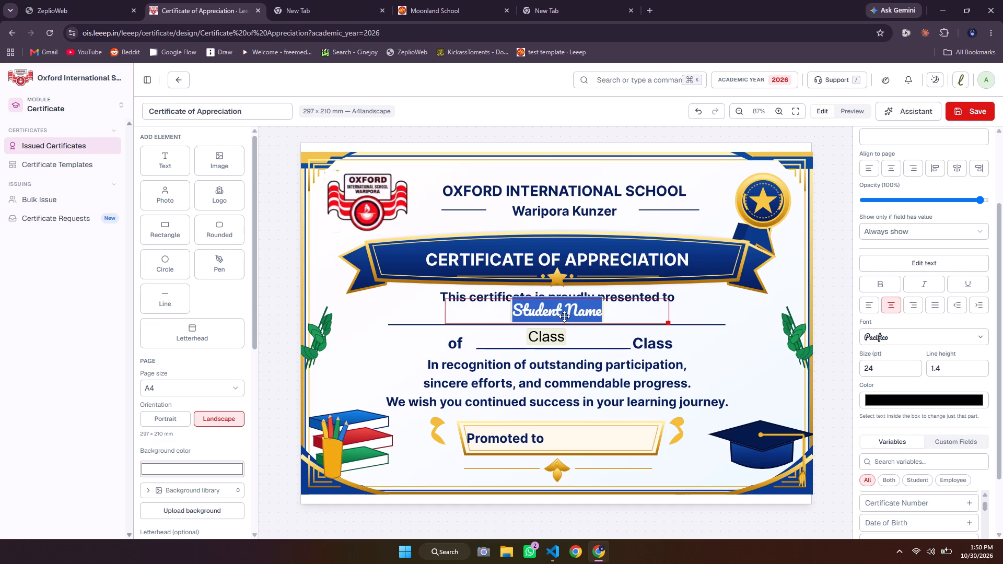
left_click(564, 318)
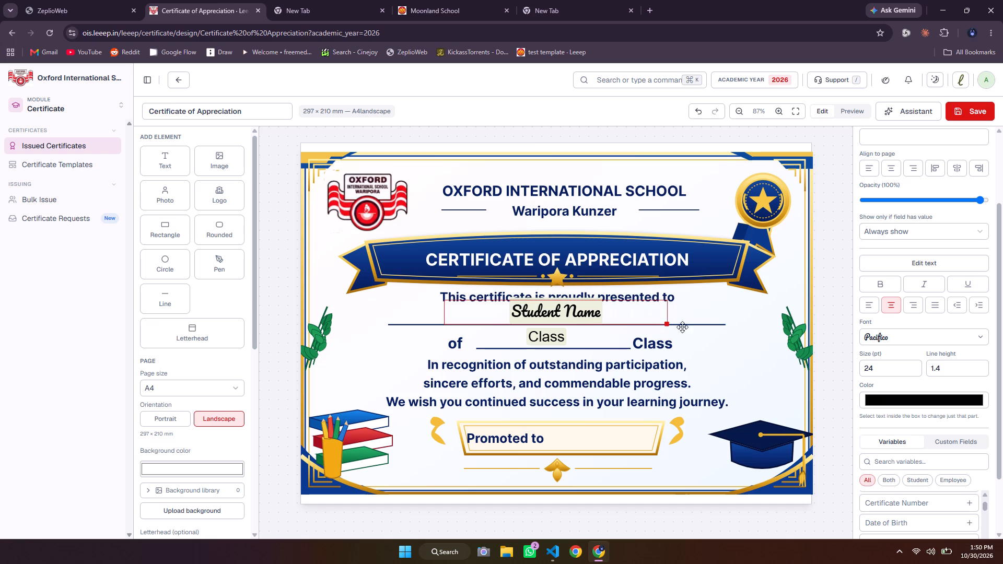
Reduce the Student Name placeholder's font size to 21 pt.
left_click(915, 369)
left_click(915, 369)
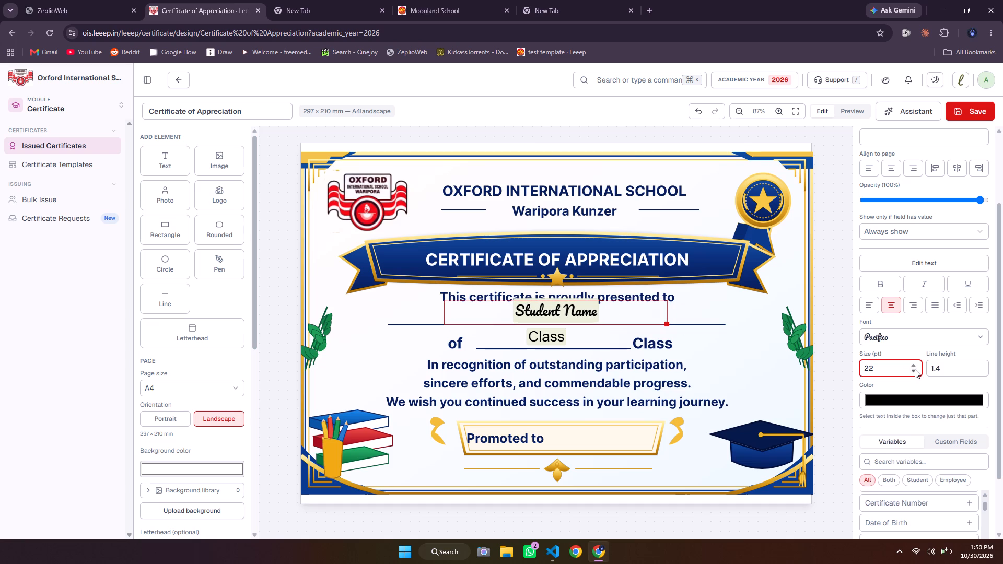
left_click(915, 372)
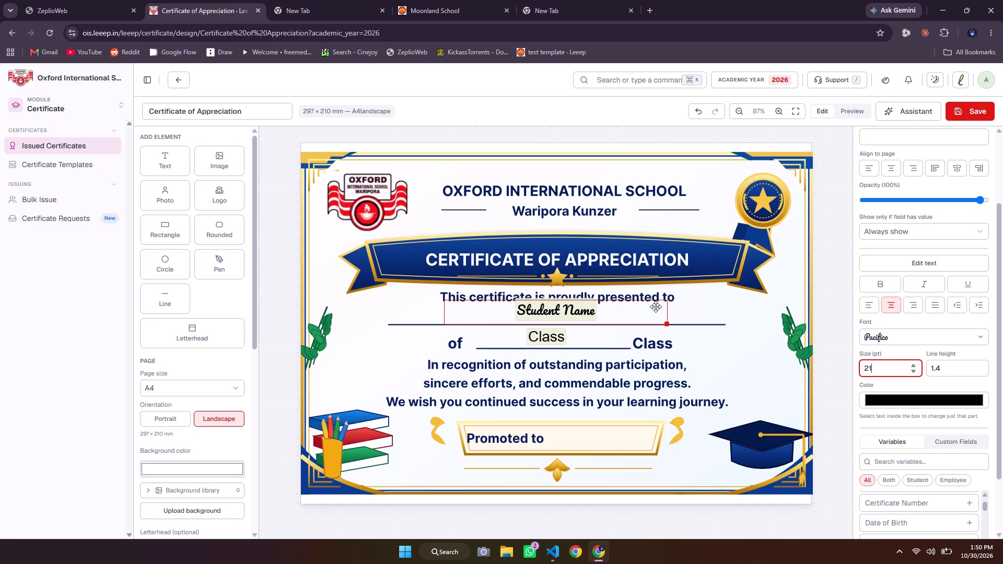
Move the Student Name placeholder slightly down toward its underline, to about X 84 mm and Y 93 mm.
left_click(572, 318)
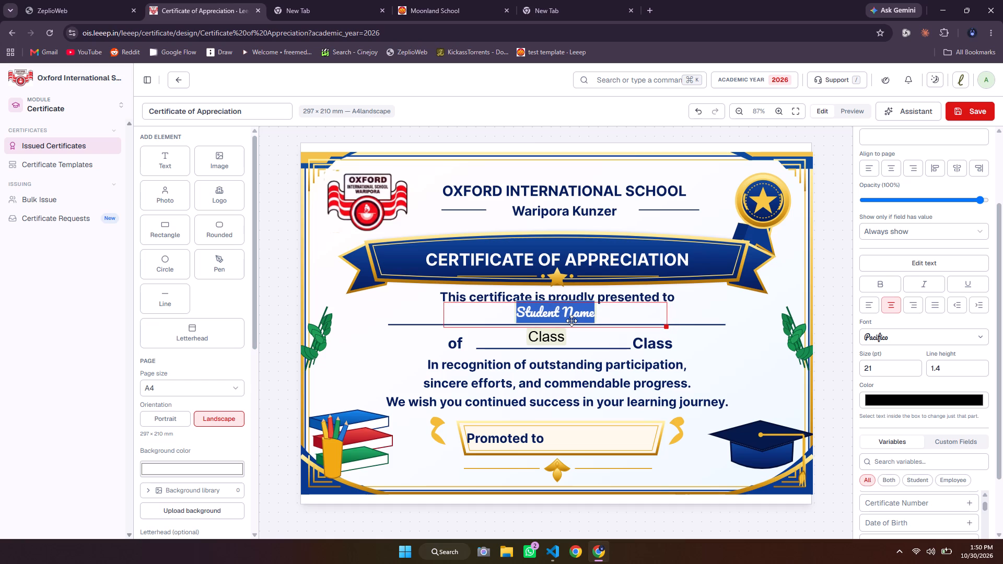
left_click(572, 321)
Change the Student Name placeholder's font to Lora.
scroll(913, 390, "down", 1)
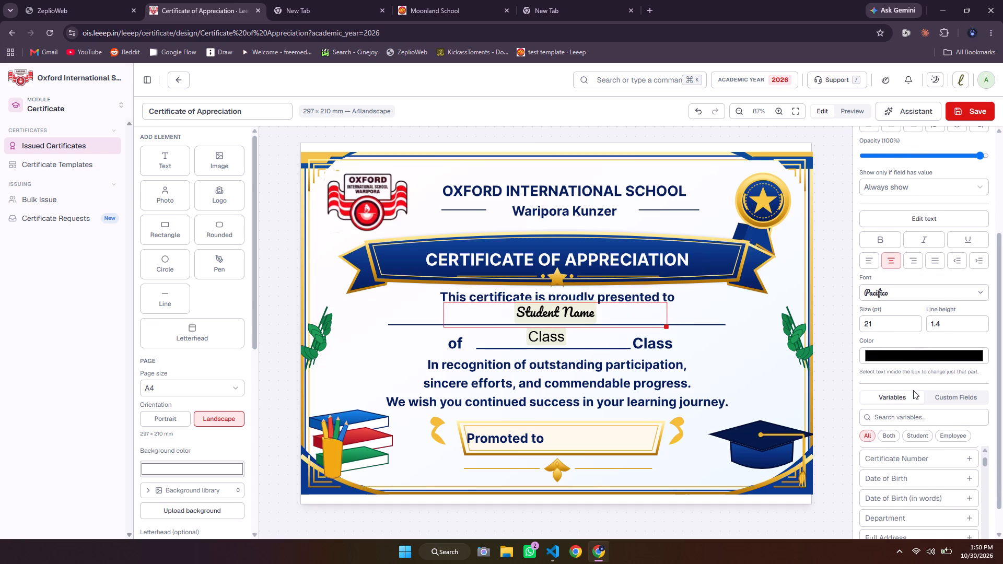
scroll(893, 420, "down", 2)
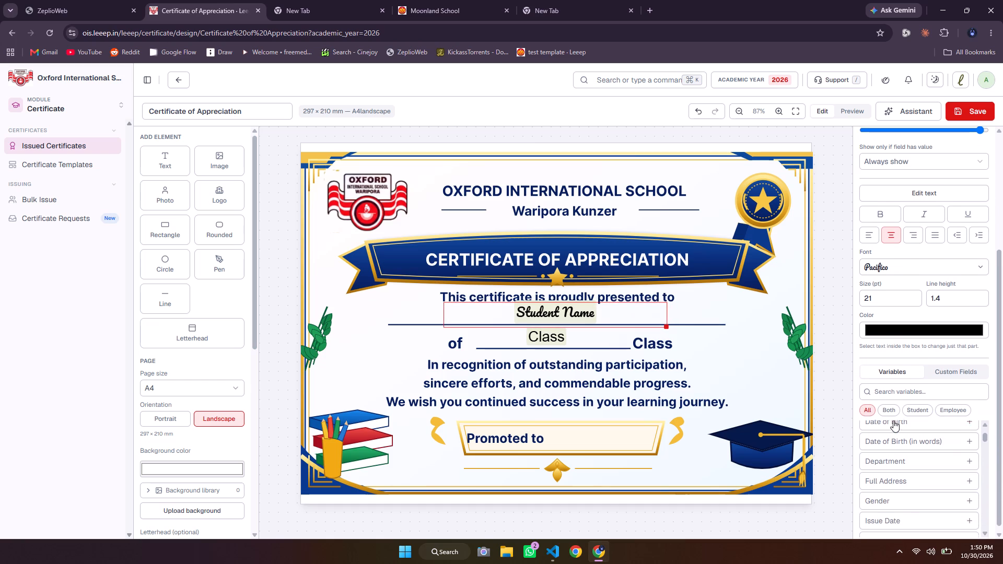
scroll(904, 339, "up", 2)
left_click(909, 307)
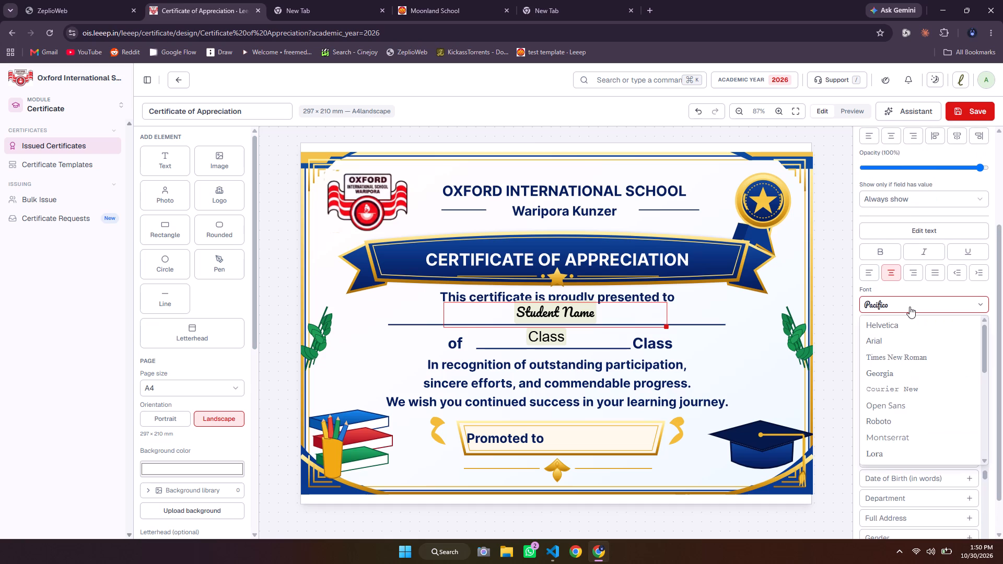
scroll(895, 403, "down", 1)
left_click(892, 443)
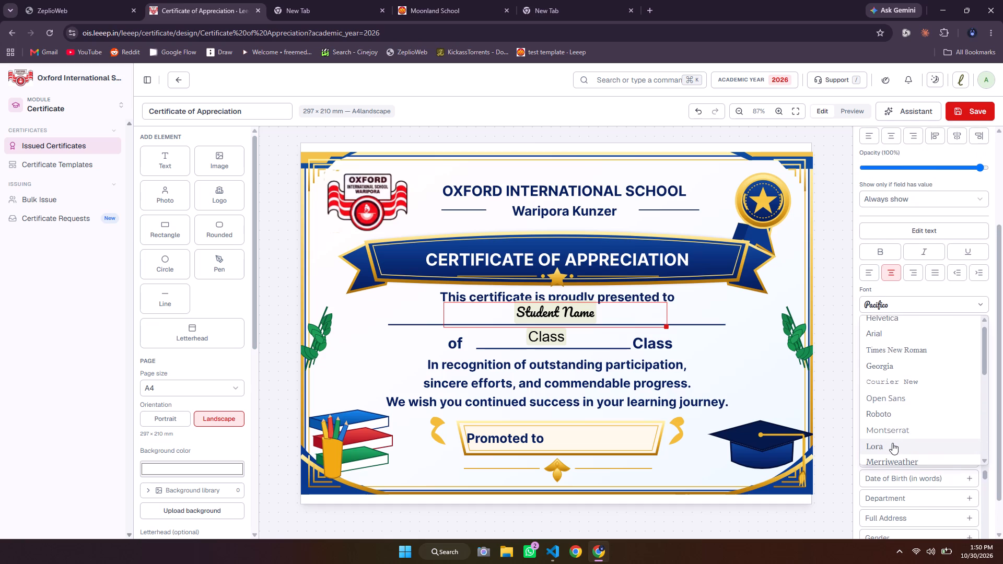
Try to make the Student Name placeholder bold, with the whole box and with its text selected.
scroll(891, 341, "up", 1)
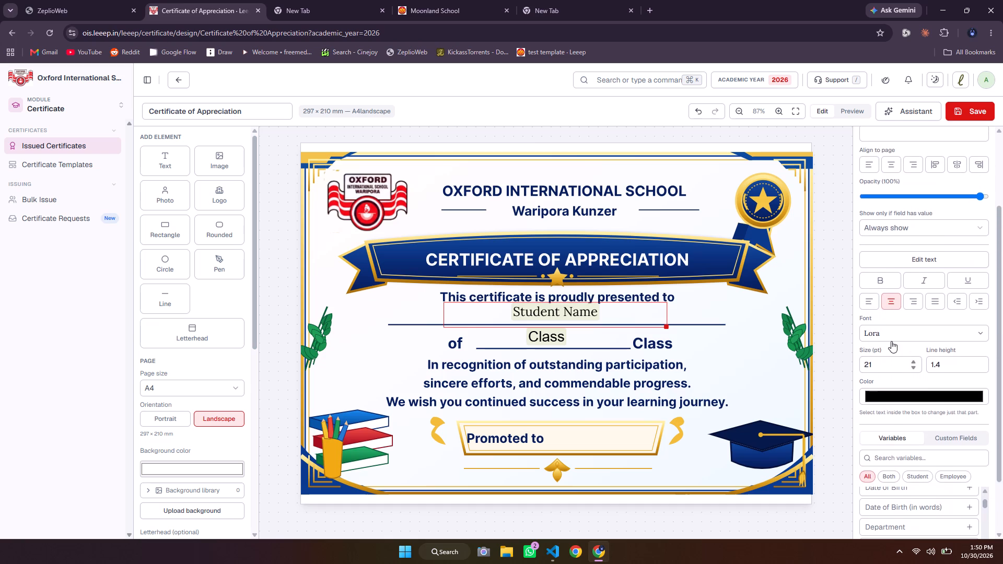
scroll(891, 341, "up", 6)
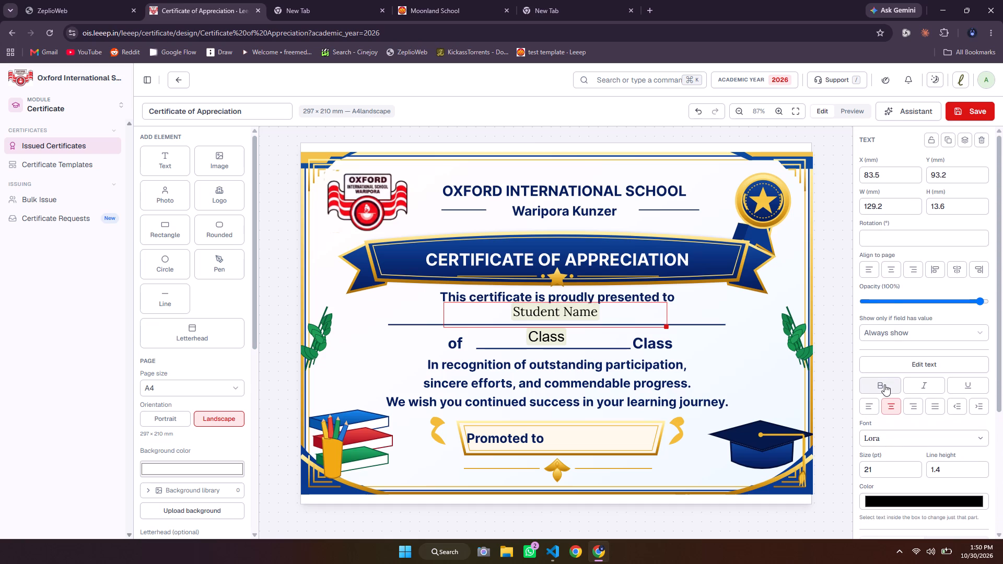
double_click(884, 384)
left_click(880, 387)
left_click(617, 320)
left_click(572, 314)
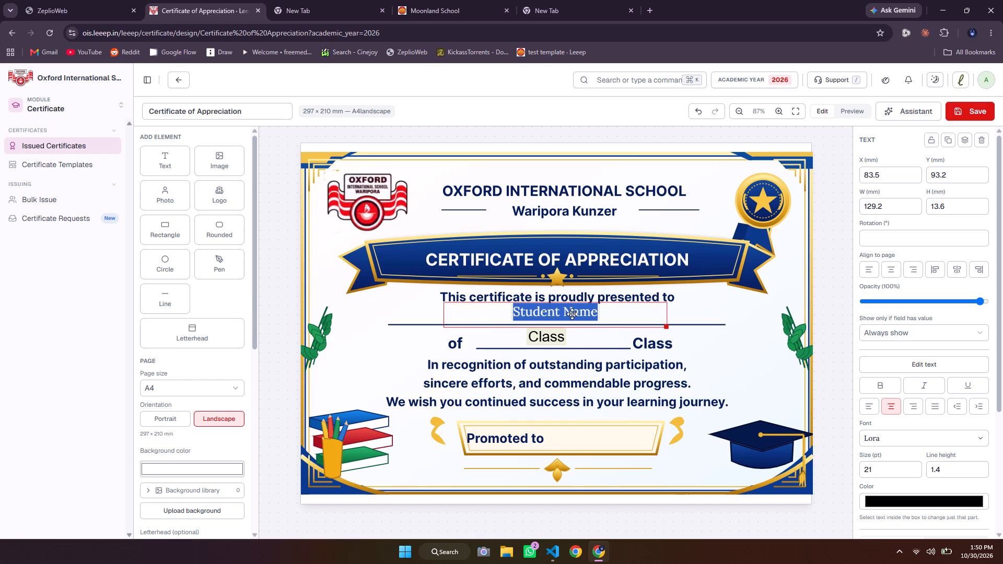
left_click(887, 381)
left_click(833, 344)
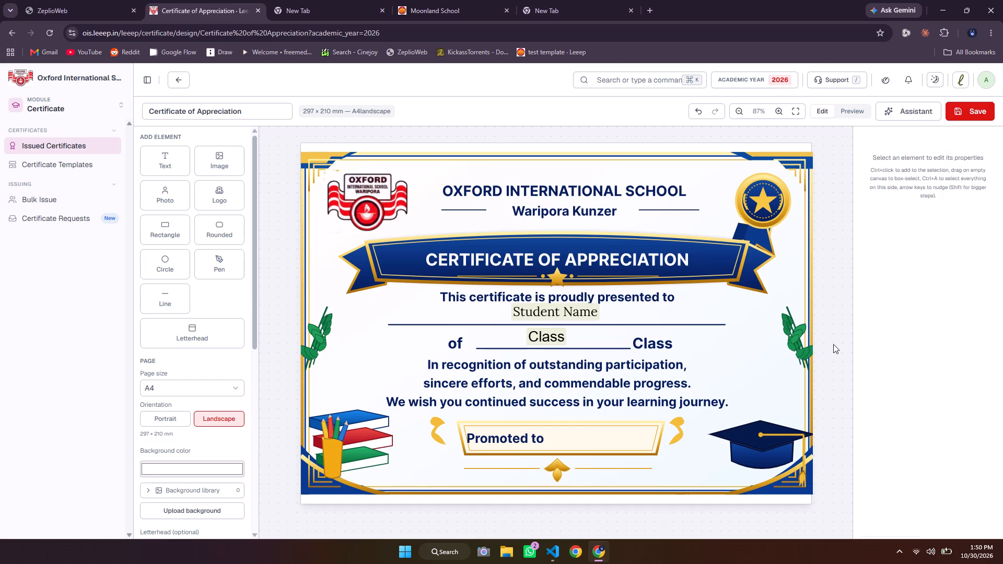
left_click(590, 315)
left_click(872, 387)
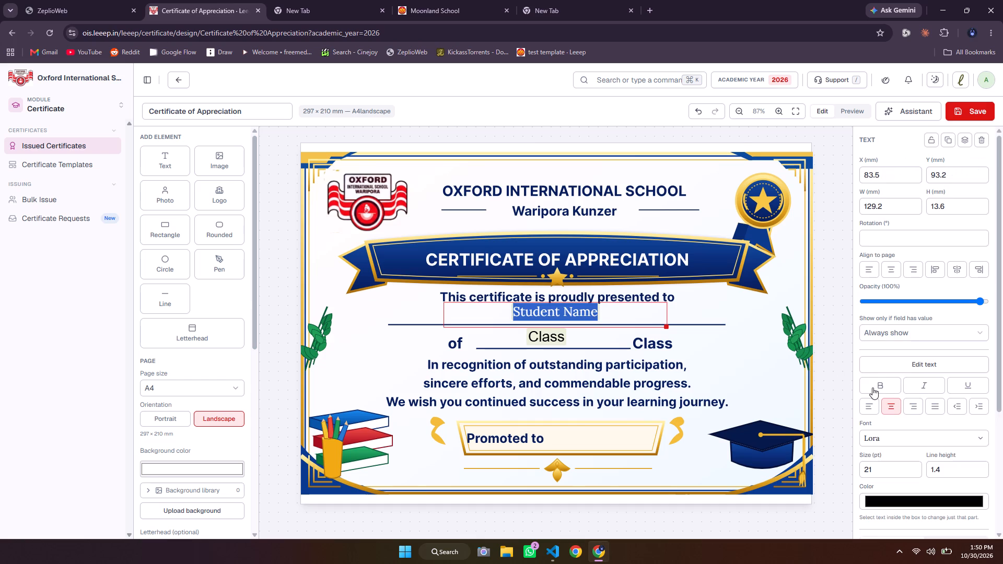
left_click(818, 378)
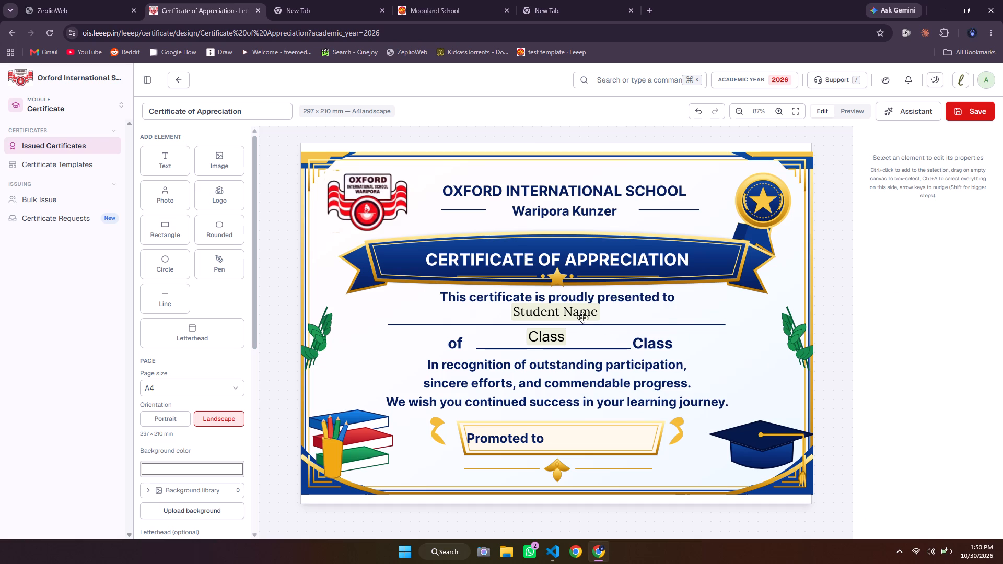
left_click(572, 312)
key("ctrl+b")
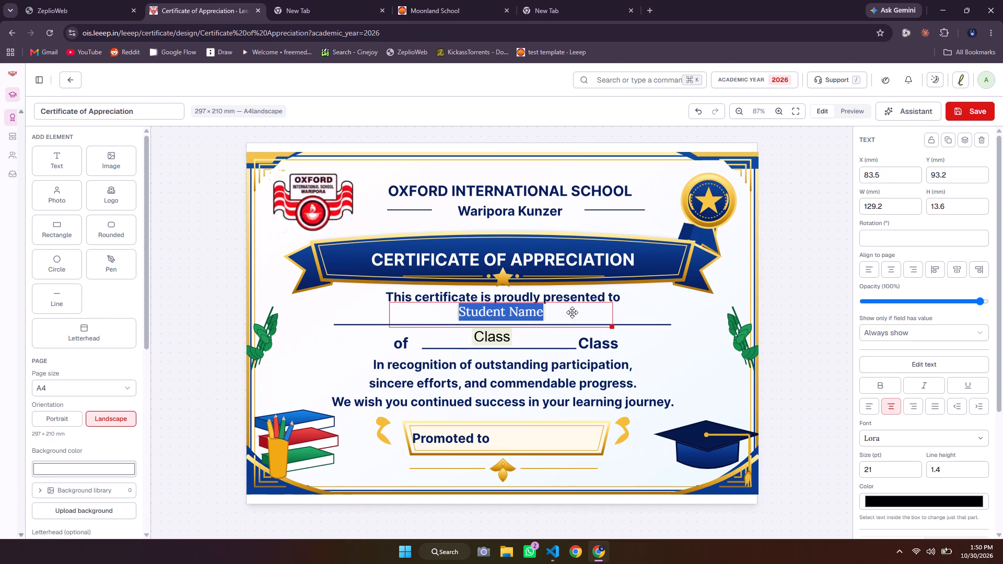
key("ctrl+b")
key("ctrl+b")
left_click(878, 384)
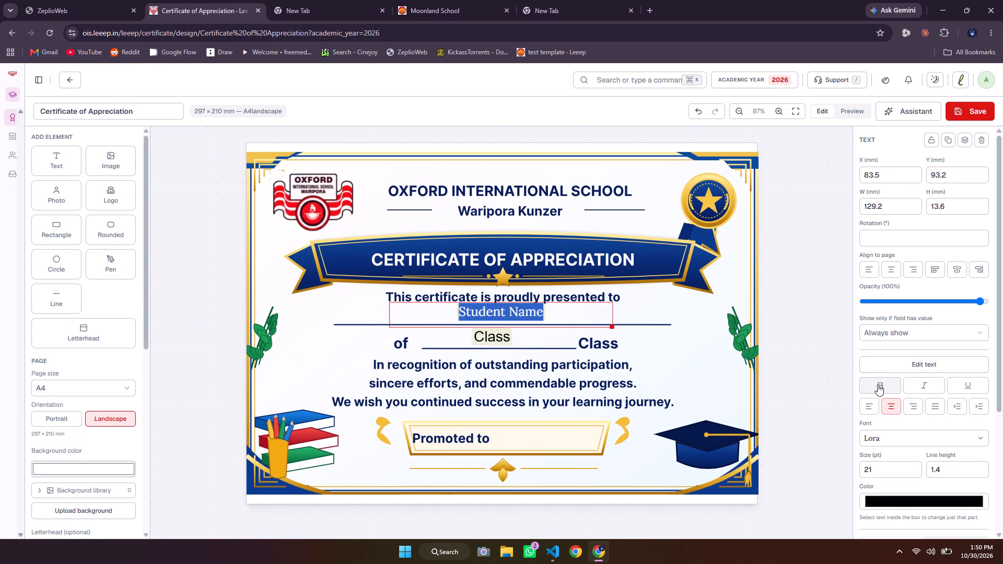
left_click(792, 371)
Examine the Class placeholder's text settings and browse the fonts available for the Student Name placeholder.
left_click(514, 338)
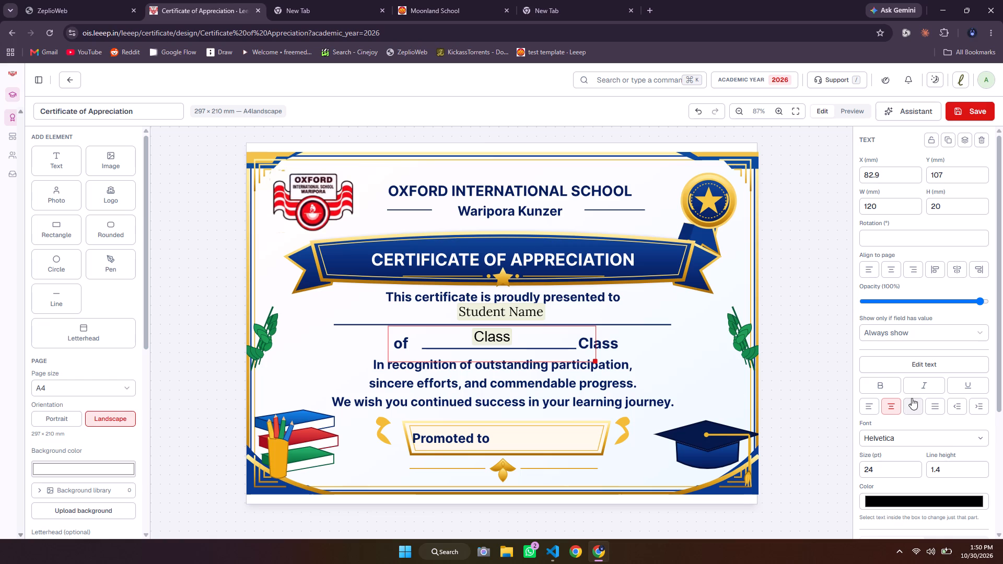
left_click(524, 311)
scroll(887, 370, "down", 2)
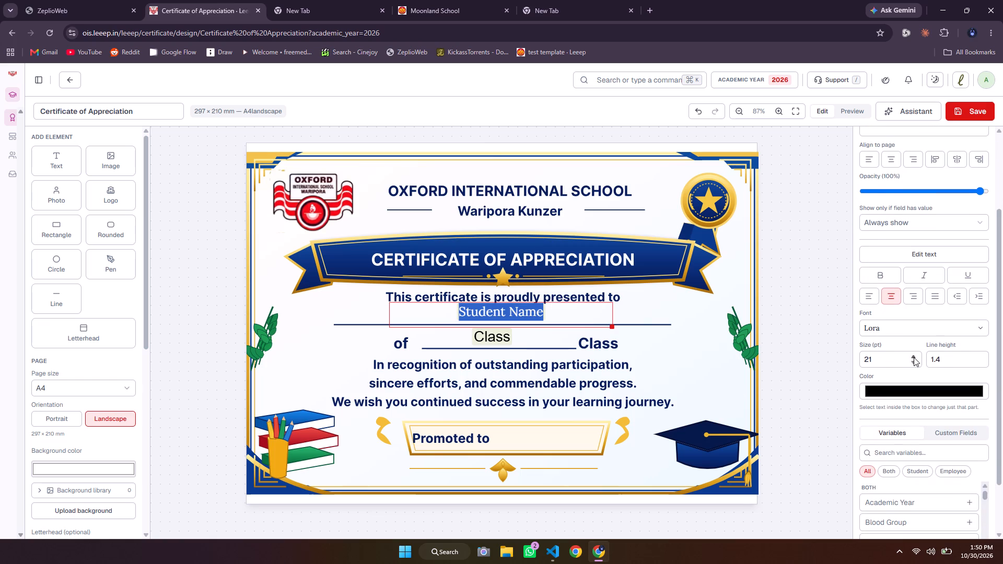
left_click(901, 323)
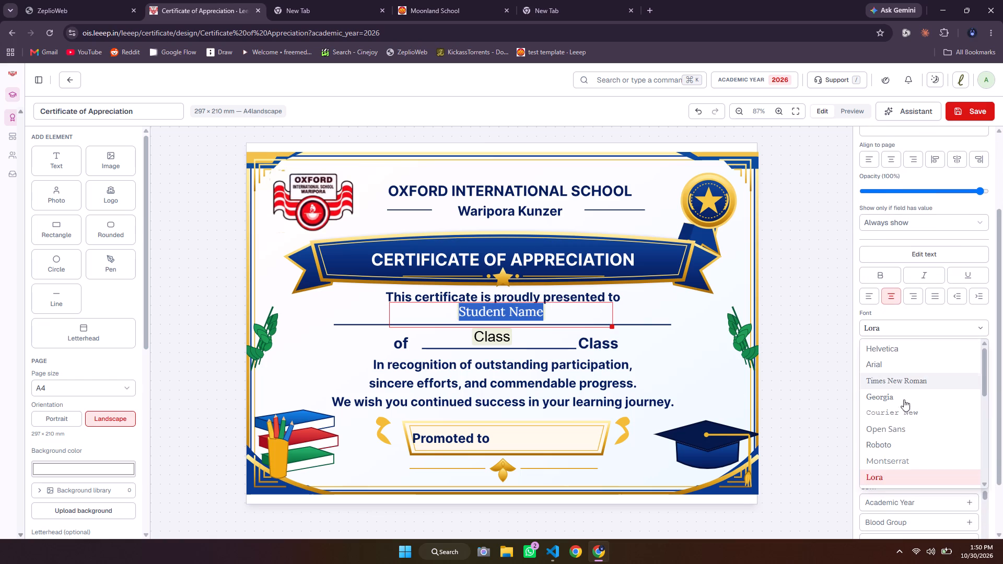
scroll(904, 404, "down", 5)
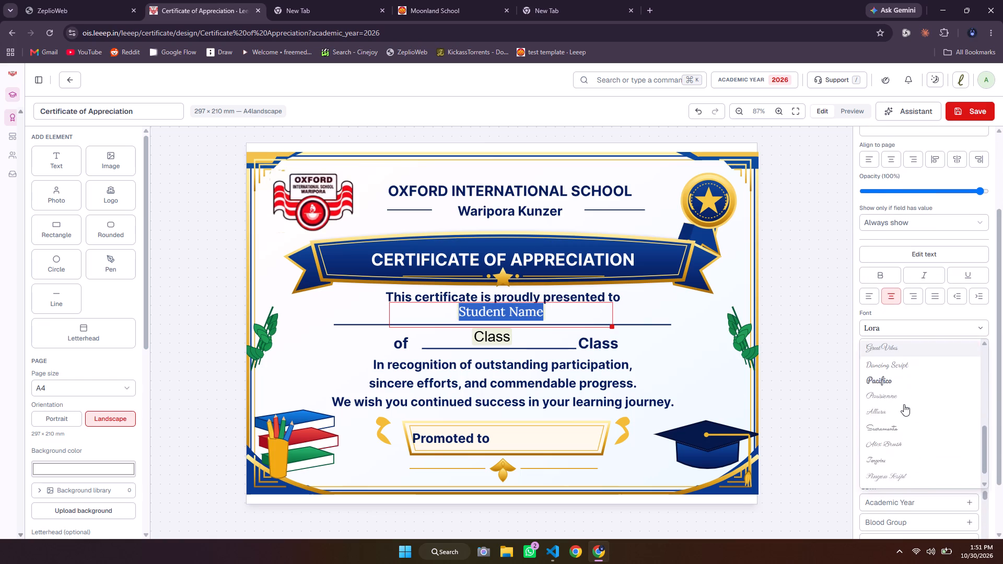
scroll(904, 404, "down", 2)
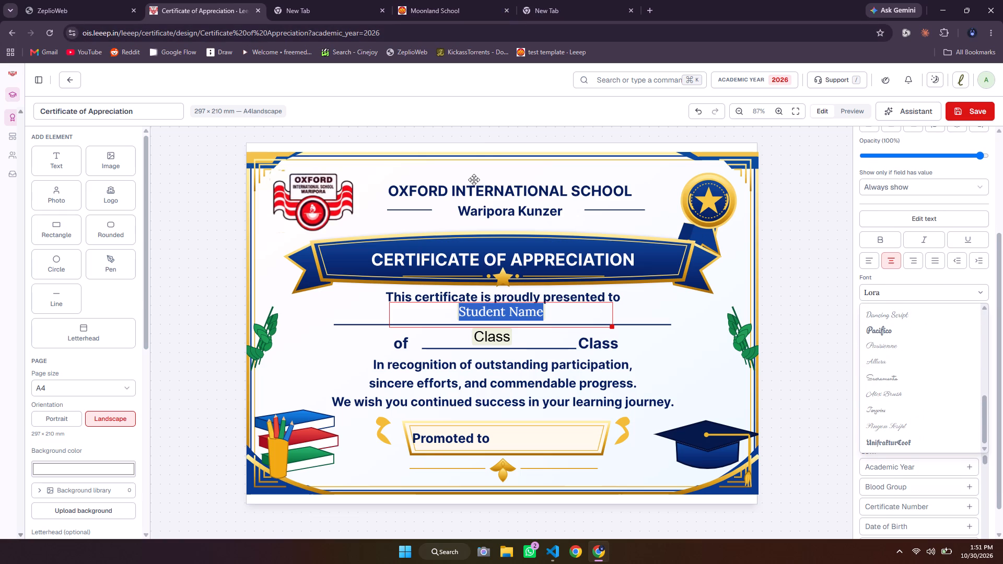
Delete the full-page certificate background image, keeping the Student Name and Class placeholders.
left_click(423, 170)
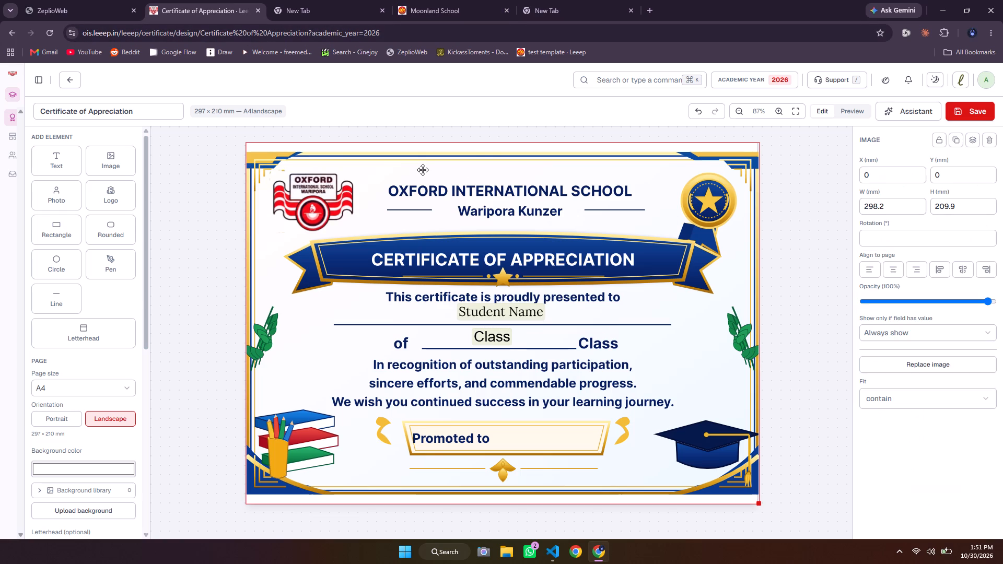
key("Delete")
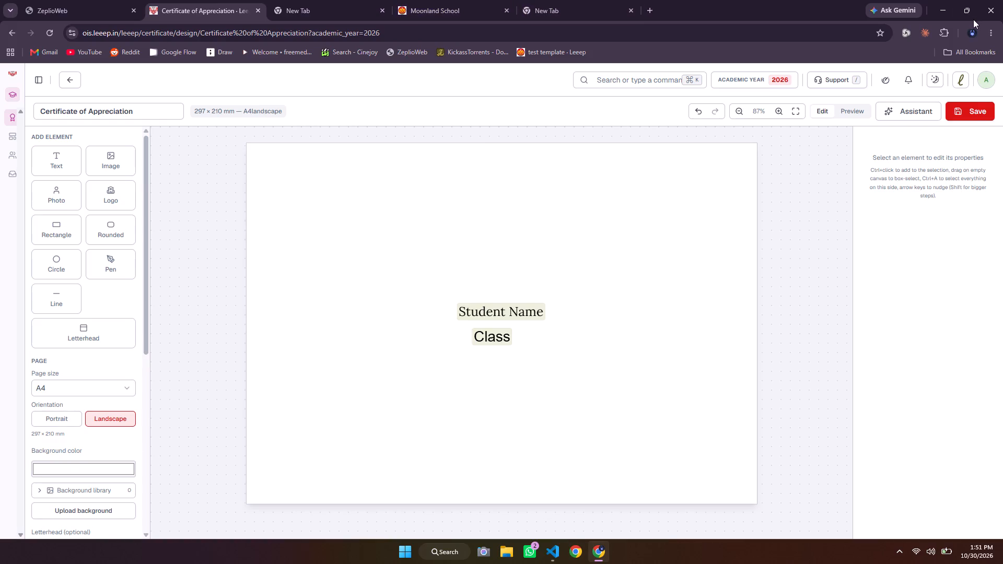
Open a browser window in the other Chrome profile and restore its closed tabs, including the Figma certificate design.
left_click(973, 37)
left_click(849, 254)
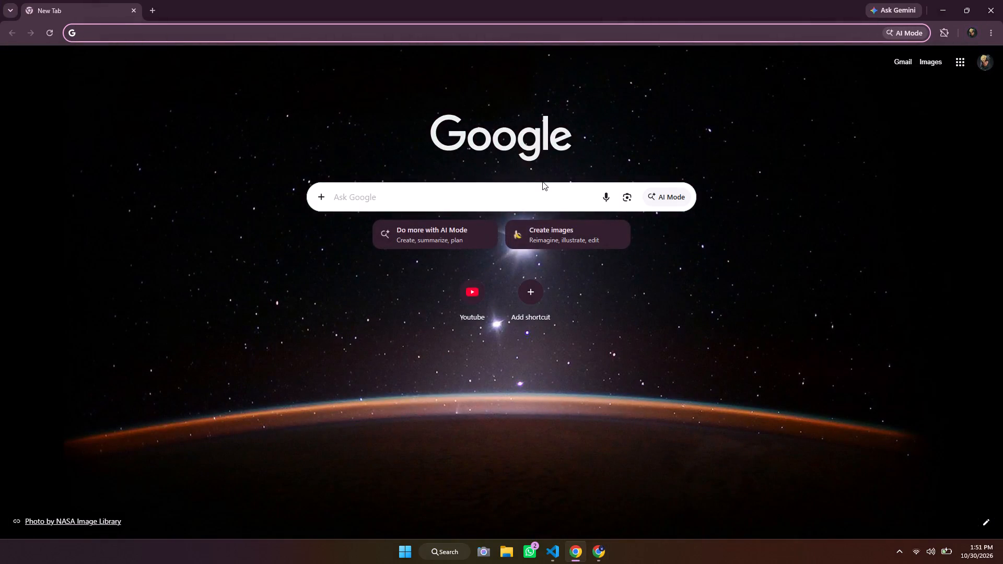
key("ctrl+shift+f")
key("ctrl+shift+t")
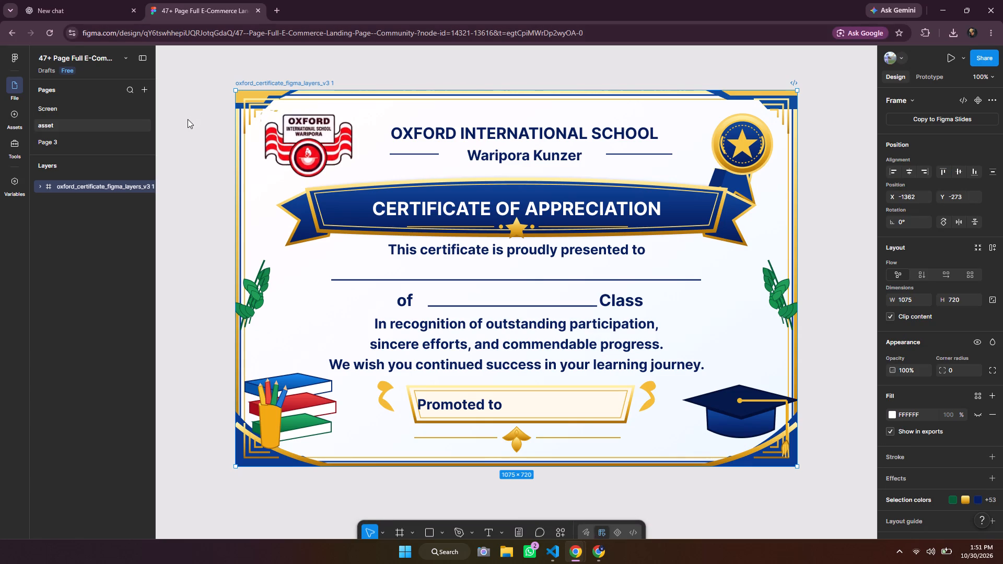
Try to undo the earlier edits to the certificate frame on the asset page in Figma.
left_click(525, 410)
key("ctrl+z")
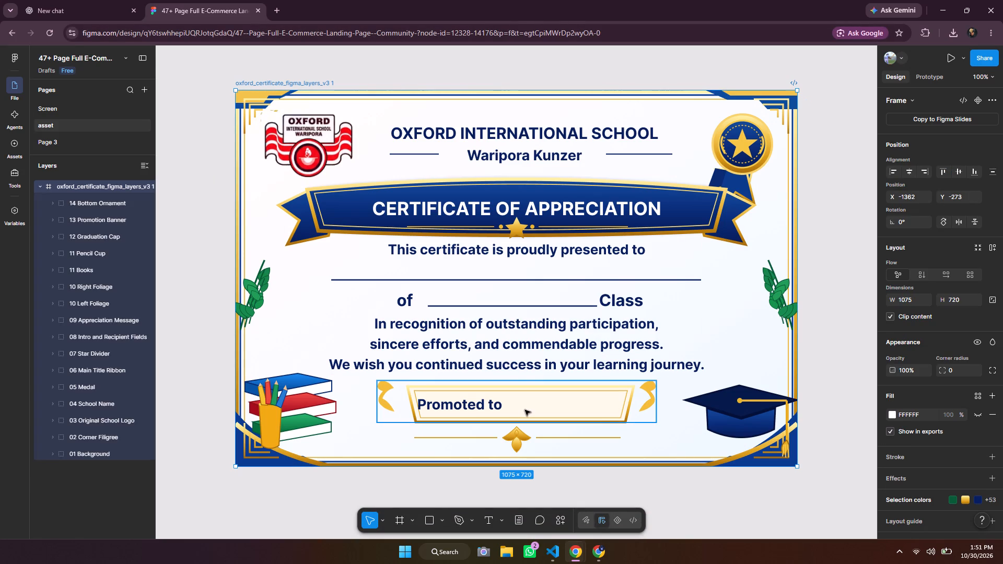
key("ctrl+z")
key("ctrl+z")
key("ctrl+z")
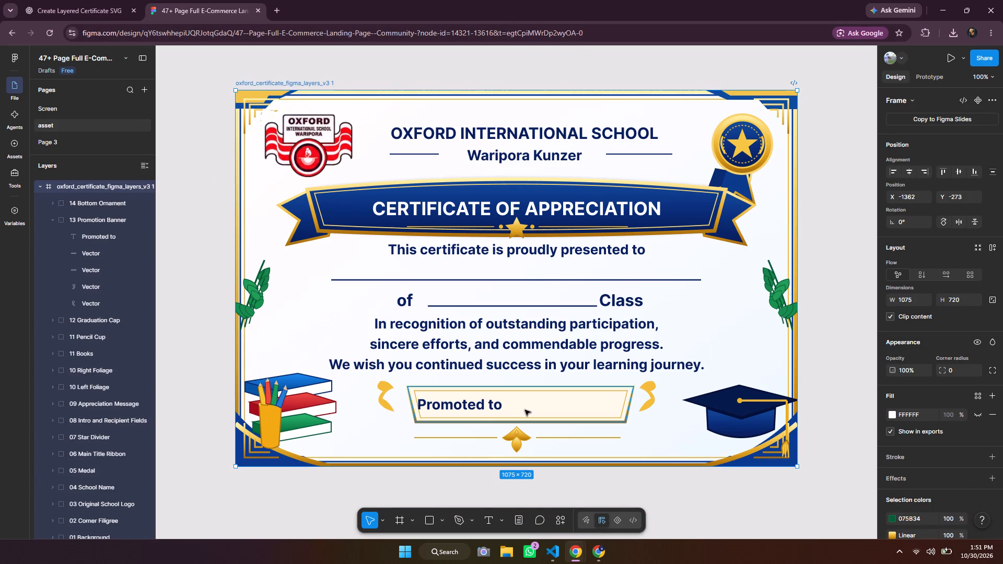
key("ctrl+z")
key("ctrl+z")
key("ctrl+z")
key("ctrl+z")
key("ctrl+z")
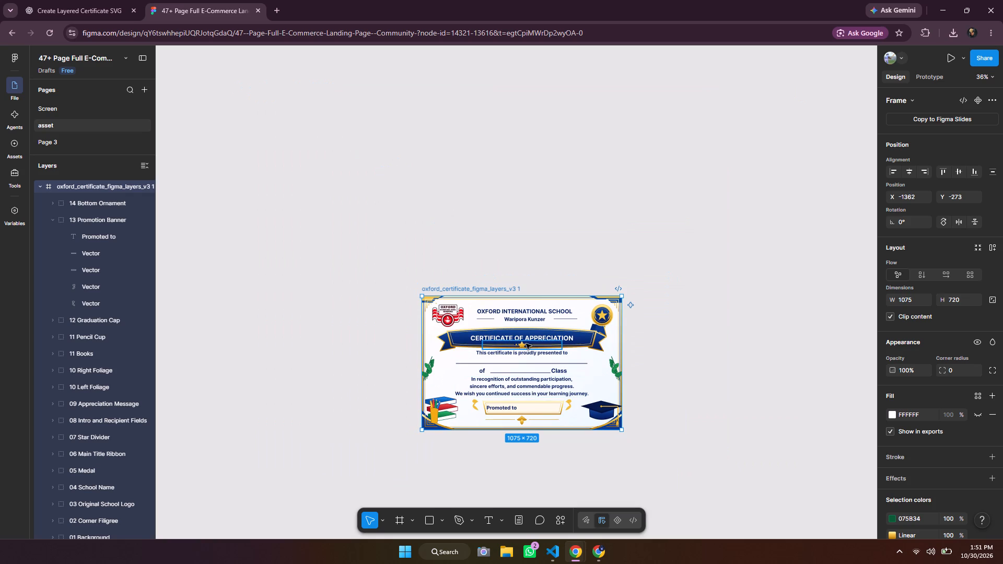
Delete all content from the asset page in Figma.
key("ctrl+a")
key("Delete")
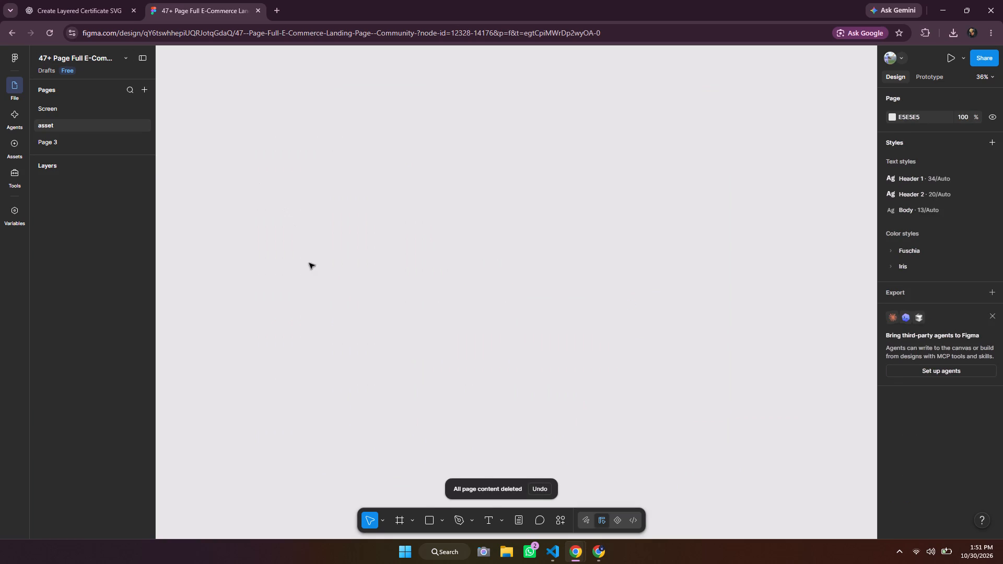
Import the oxford_certificate_figma_layers_v3 file from the Downloads folder onto the empty asset page in Figma.
left_click(510, 557)
left_click(57, 178)
left_click(53, 166)
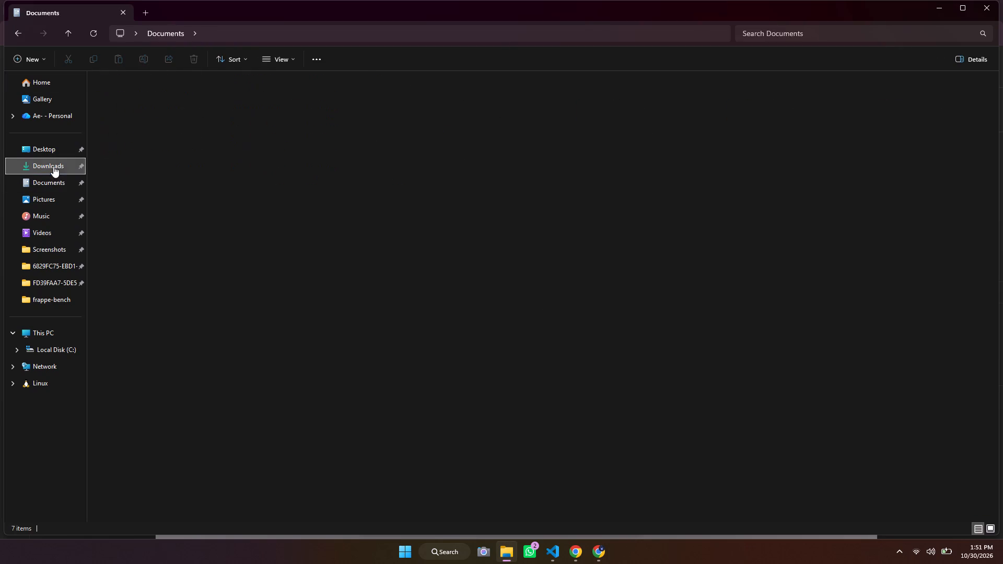
left_click_drag(259, 14, 306, 15)
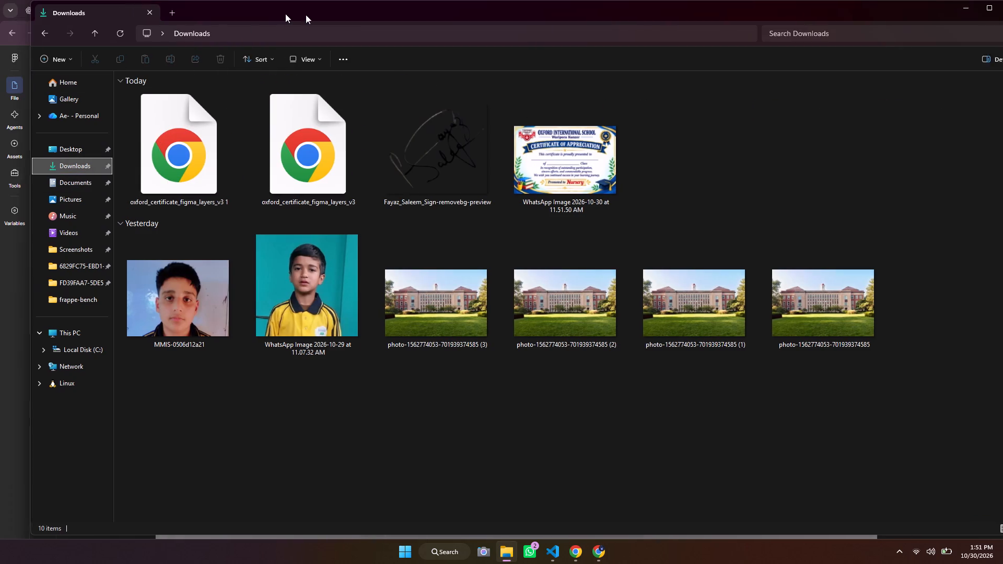
left_click_drag(306, 15, 811, 73)
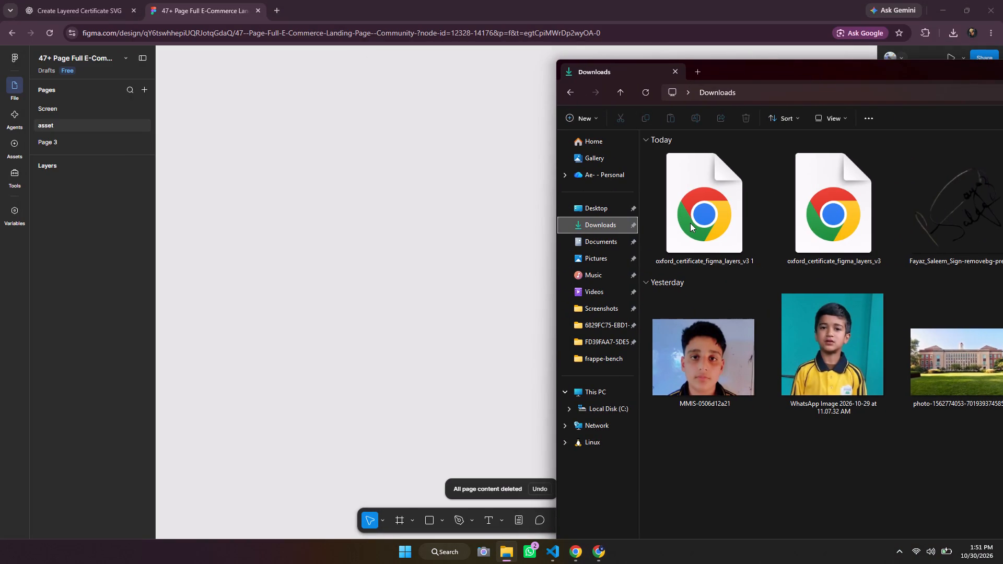
left_click_drag(827, 219, 344, 259)
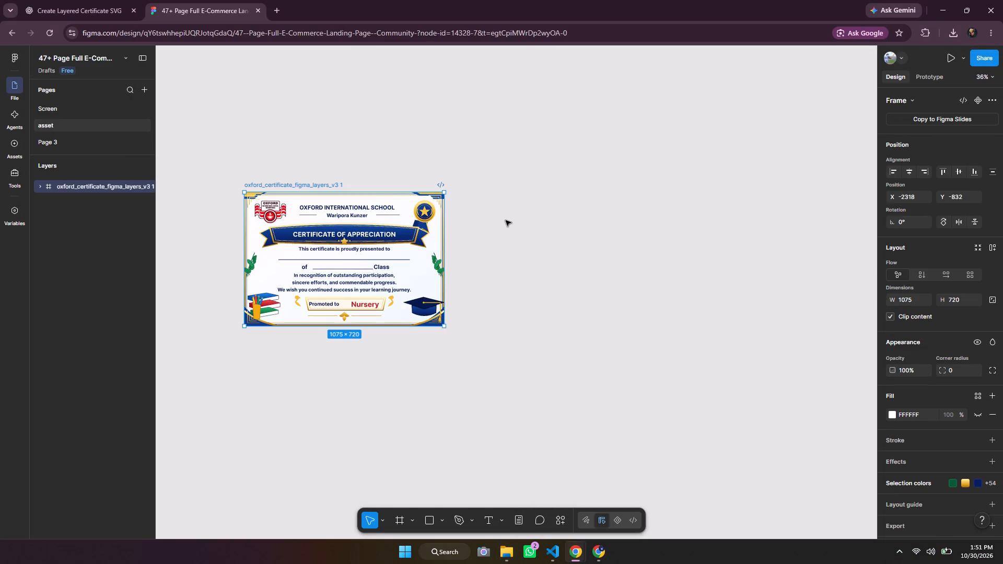
scroll(496, 230, "right", 4)
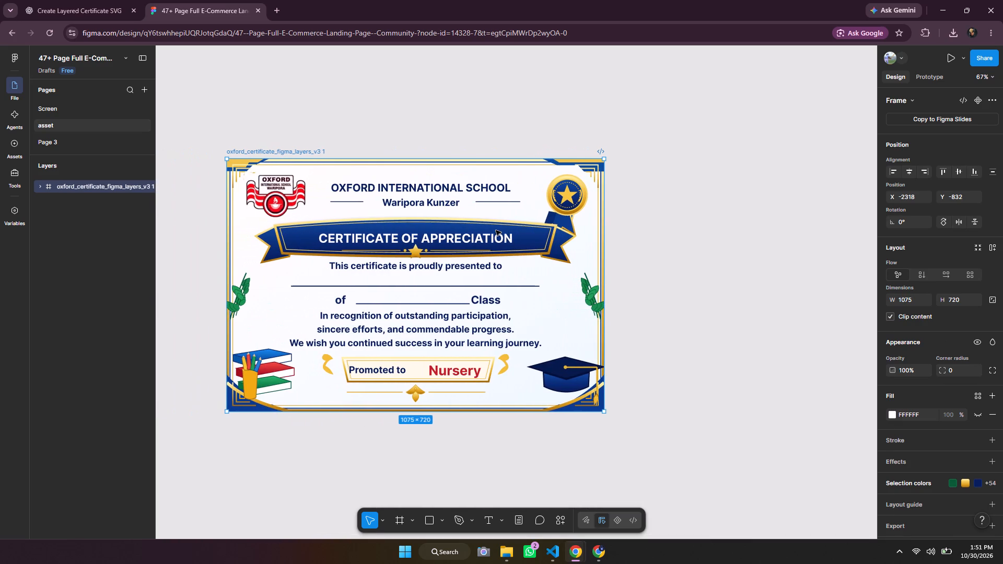
scroll(496, 230, "right", 1)
scroll(544, 198, "right", 1)
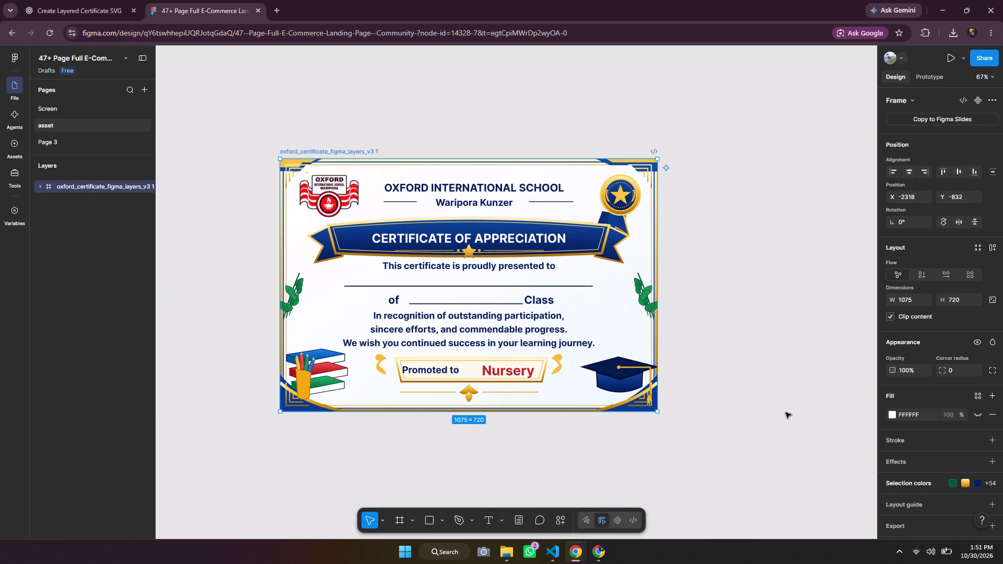
Switch to the Certificate of Appreciation design in the Leeep editor and insert the oxford_certificate_figma_layers_v3 image from Downloads.
key("alt+Tab")
key("alt+Tab")
key("alt+Tab")
key("alt+Tab")
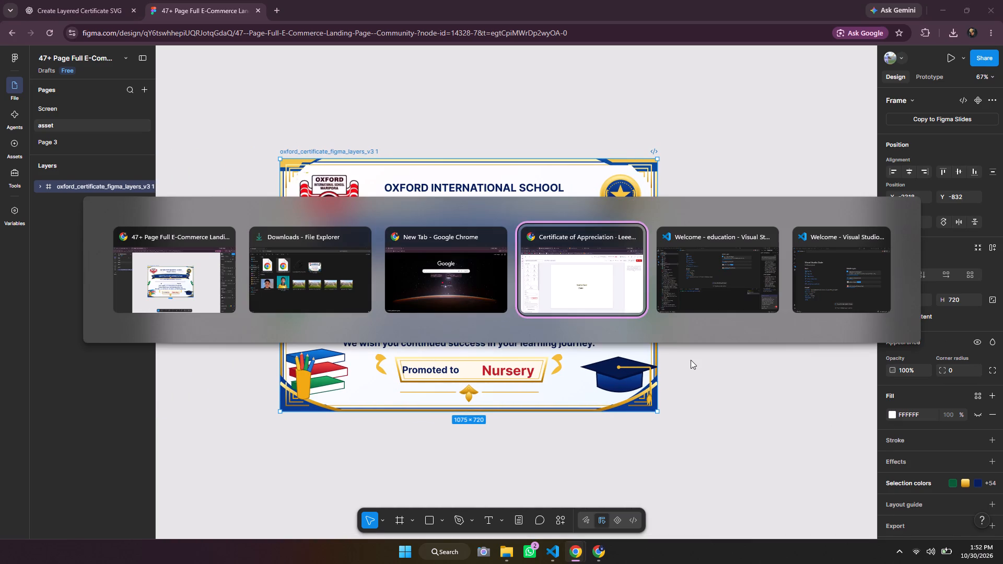
key("alt+Tab")
key("alt+Tab")
key("alt+Tab")
key("alt+Tab")
key("alt+Tab")
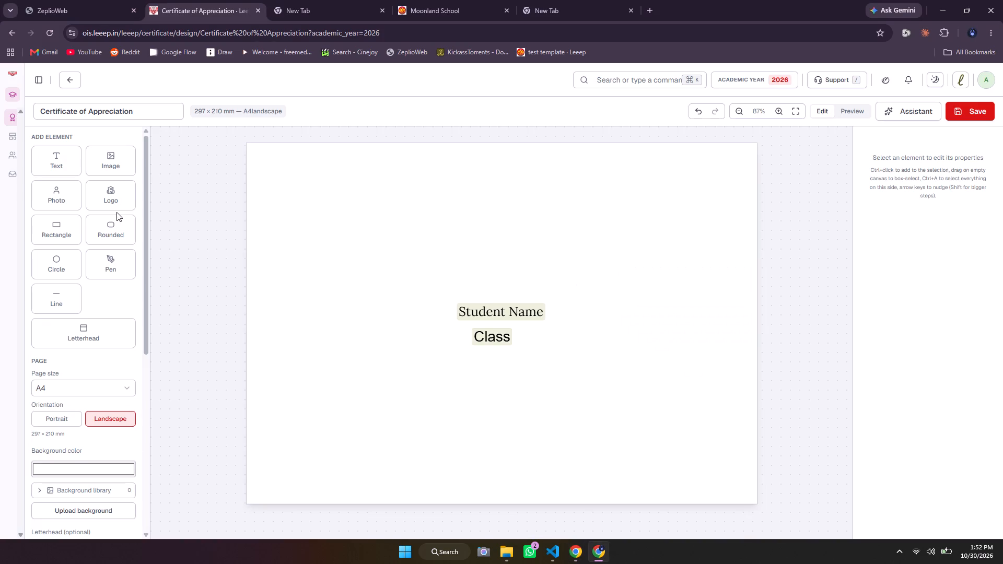
left_click(106, 162)
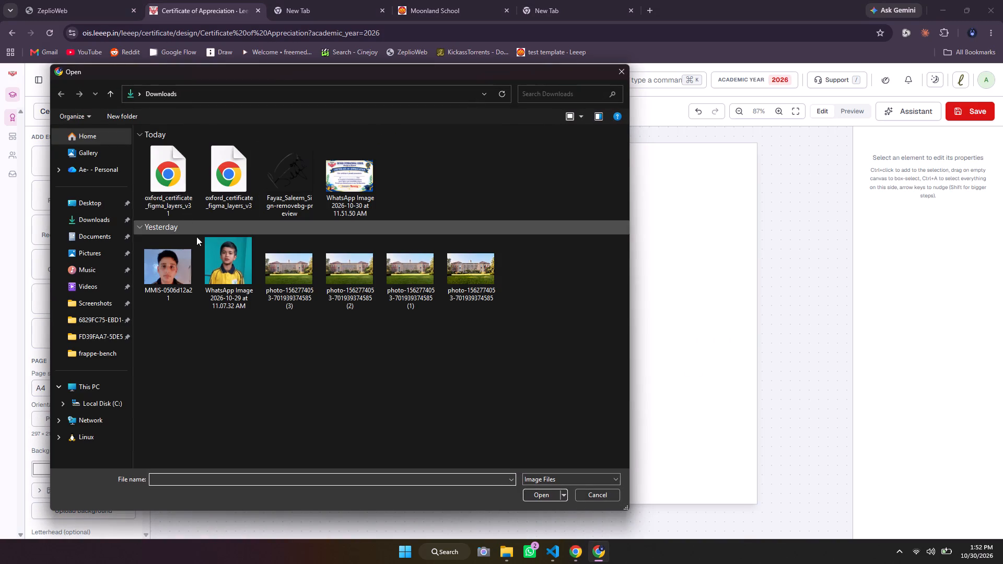
left_click(169, 197)
left_click(226, 184)
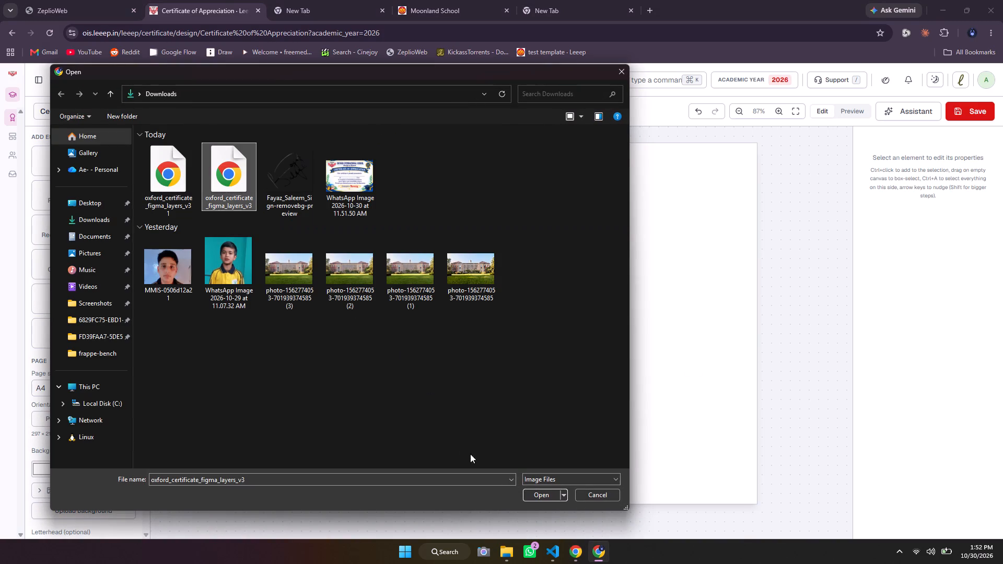
left_click(539, 497)
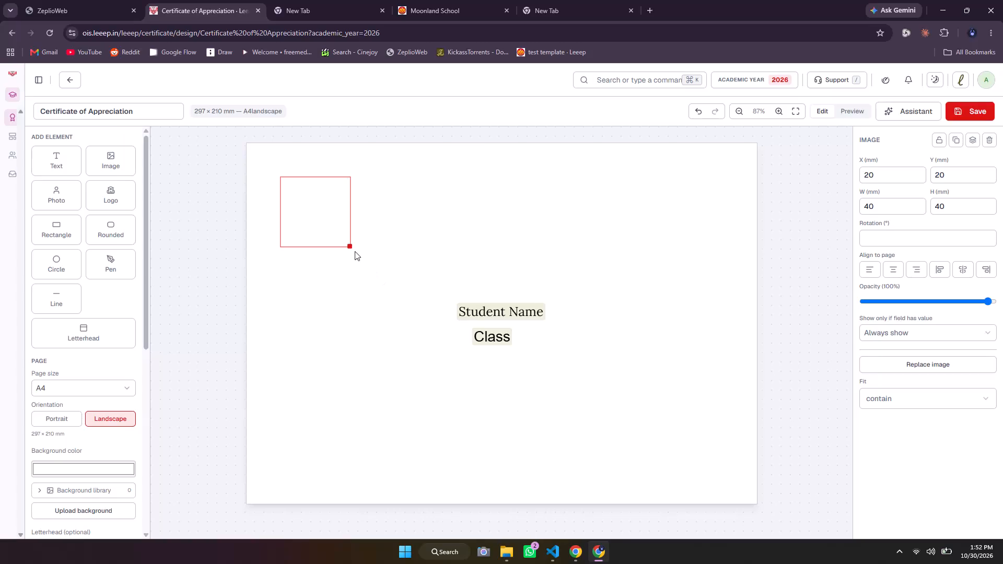
Enlarge the certificate image to about 276 × 190 mm and move it to the page's top-left corner at X 0, Y 0.
left_click_drag(349, 247, 761, 508)
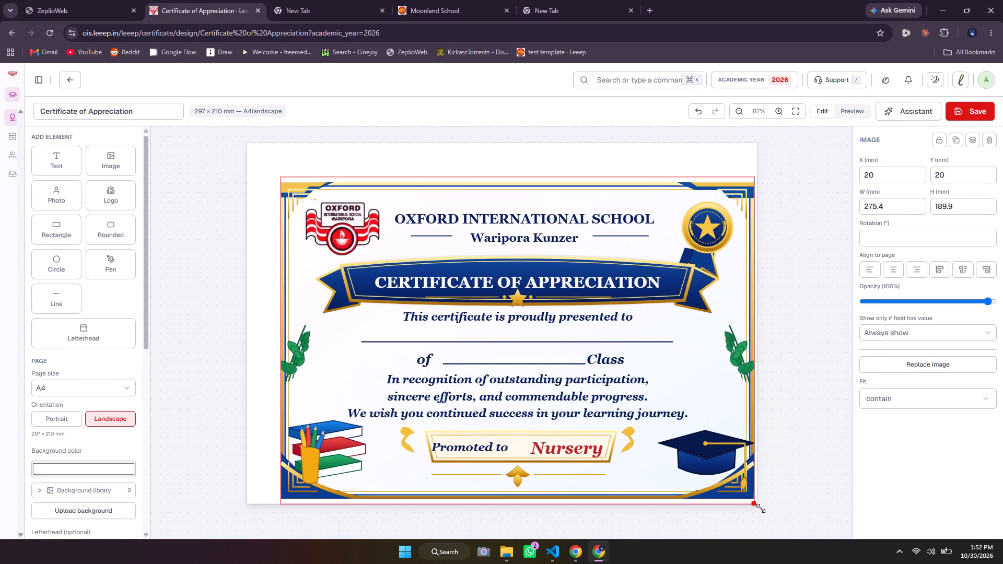
left_click_drag(761, 508, 754, 504)
left_click_drag(637, 365, 625, 356)
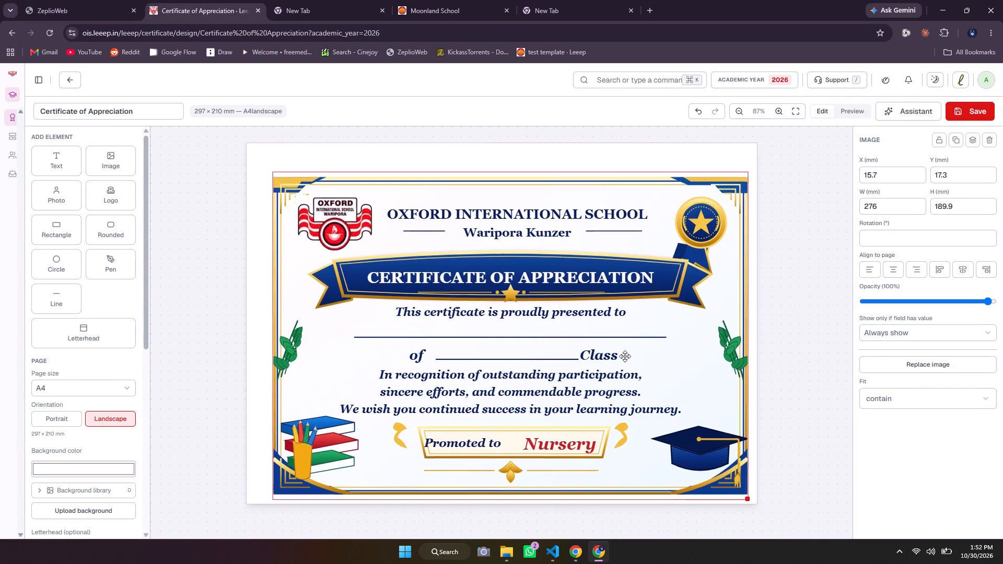
left_click_drag(625, 356, 601, 329)
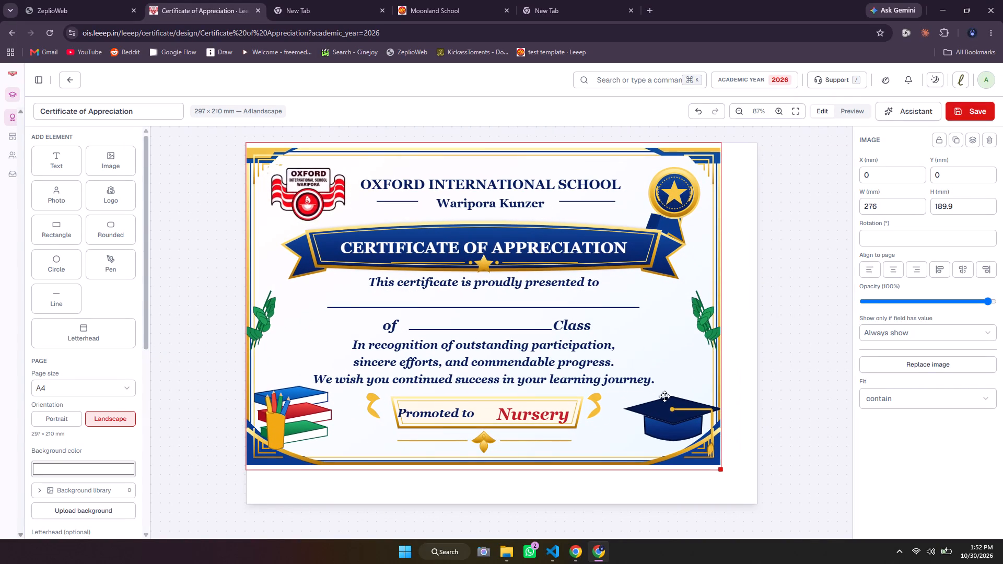
Shrink the certificate image to uncover the old Student Name and Class fields, and delete both fields.
left_click_drag(718, 469, 482, 295)
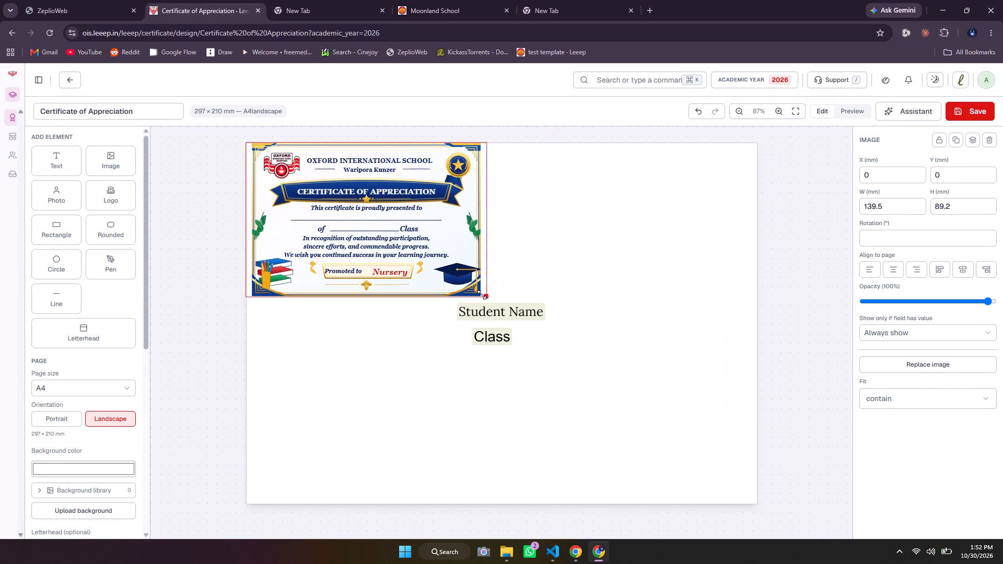
left_click_drag(482, 295, 481, 295)
left_click(494, 325)
key("Delete")
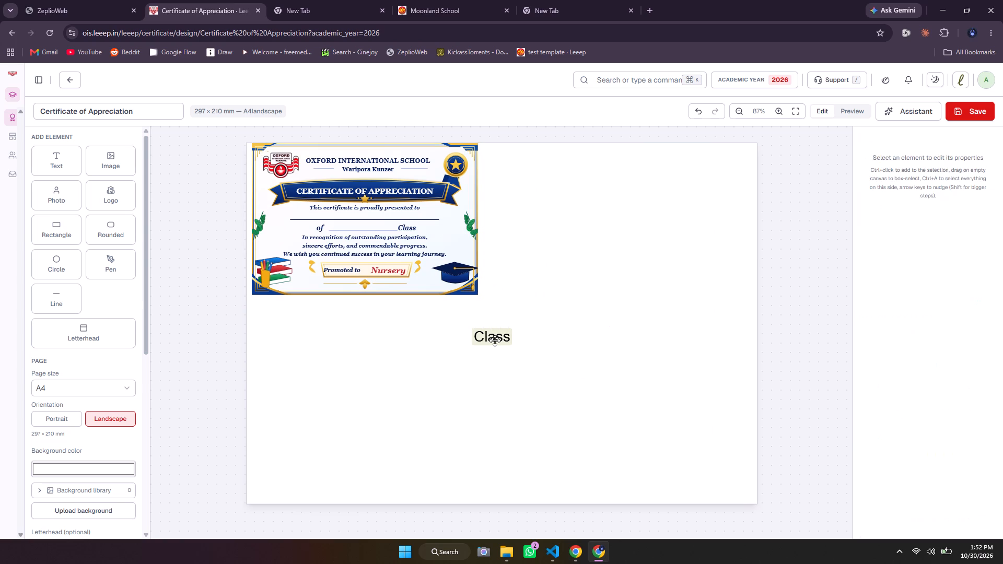
left_click(495, 339)
key("Delete")
Resize the certificate image to fill the landscape A4 page, about 295.7 × 209.6 mm.
left_click(424, 250)
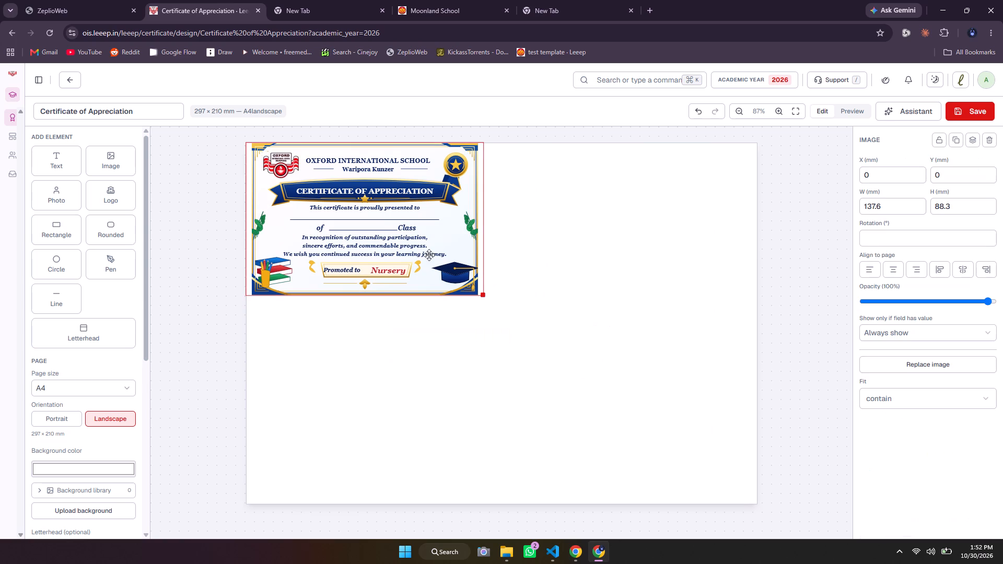
left_click_drag(483, 292, 496, 299)
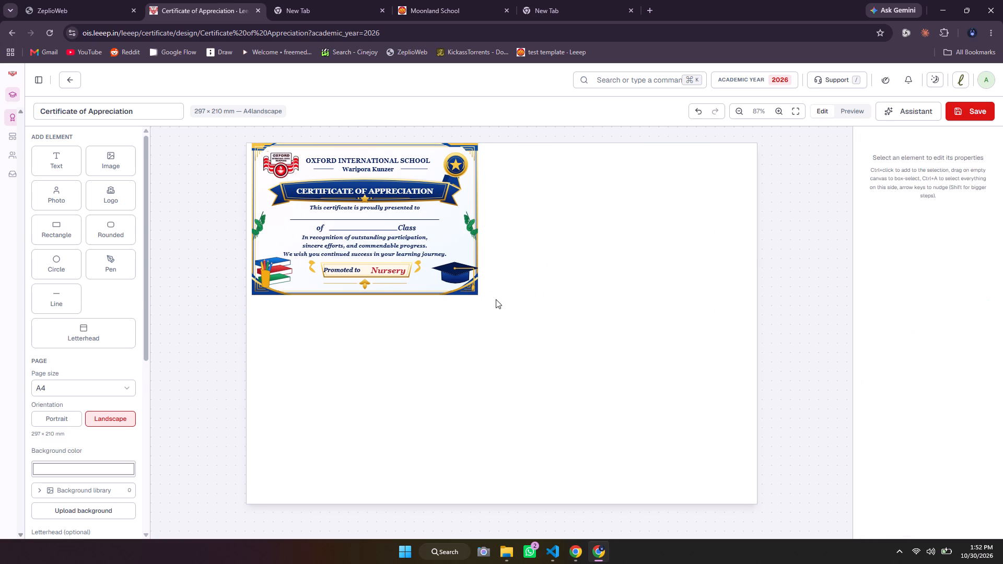
left_click(463, 292)
left_click_drag(483, 296, 698, 458)
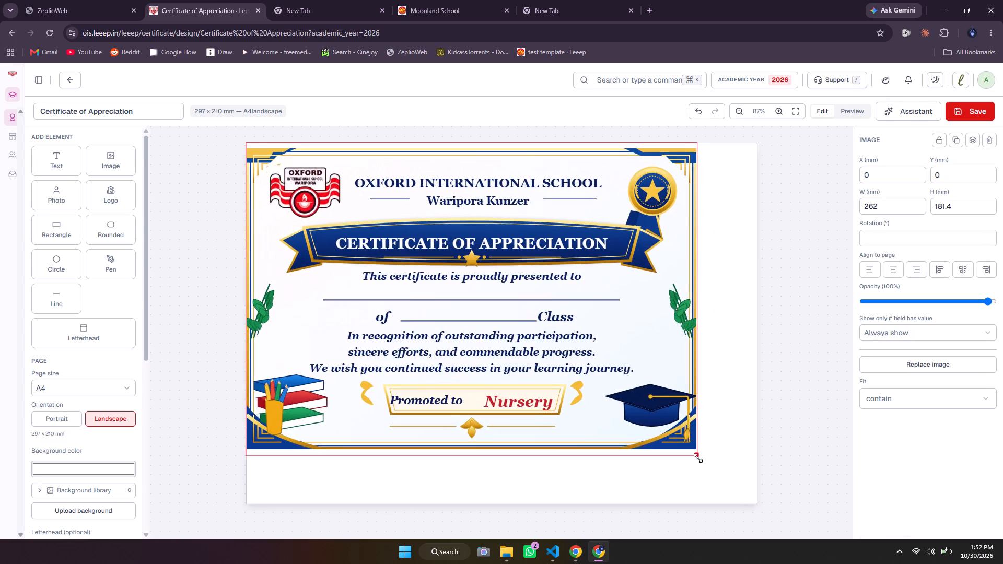
left_click_drag(698, 458, 754, 508)
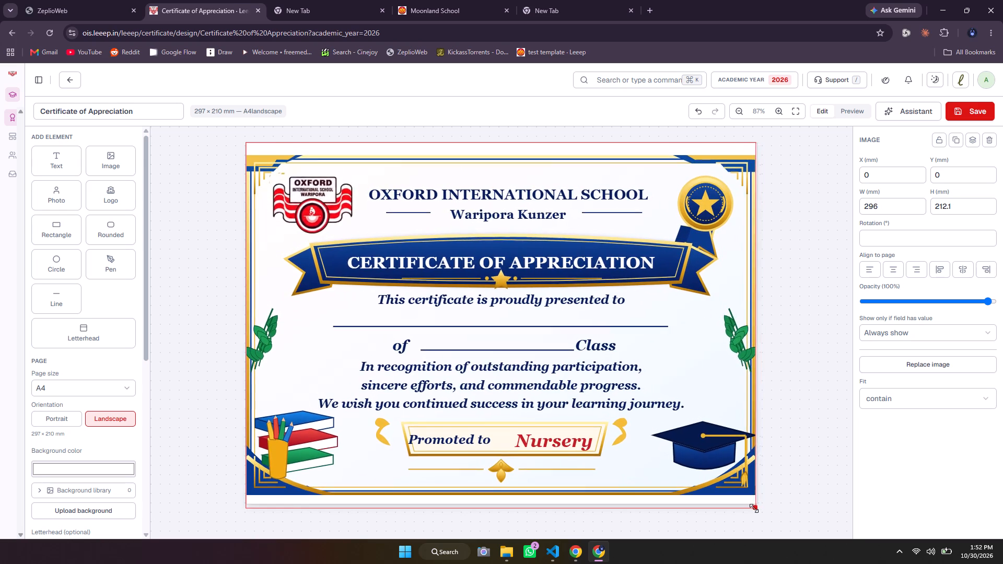
left_click_drag(754, 508, 754, 504)
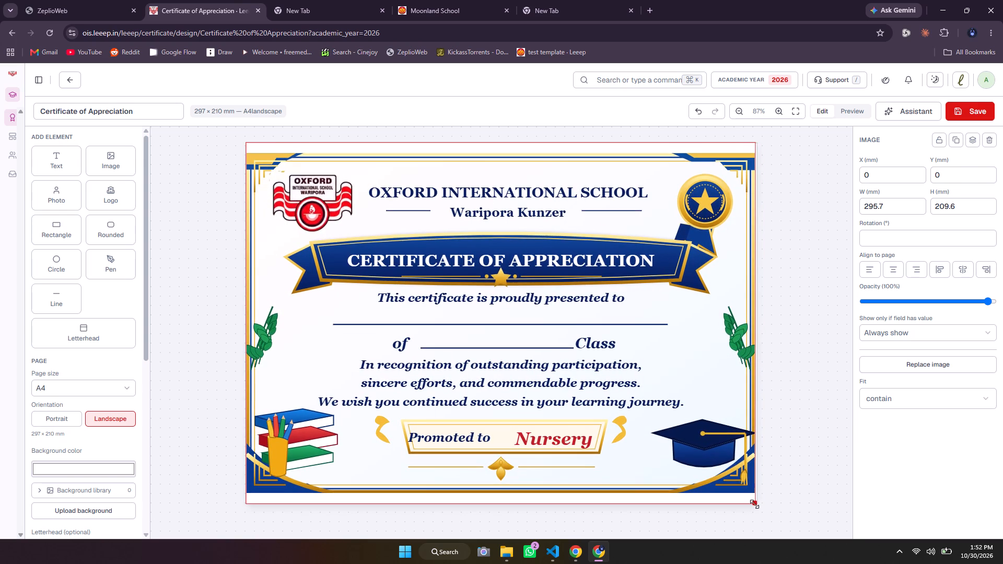
left_click(826, 488)
left_click(510, 354)
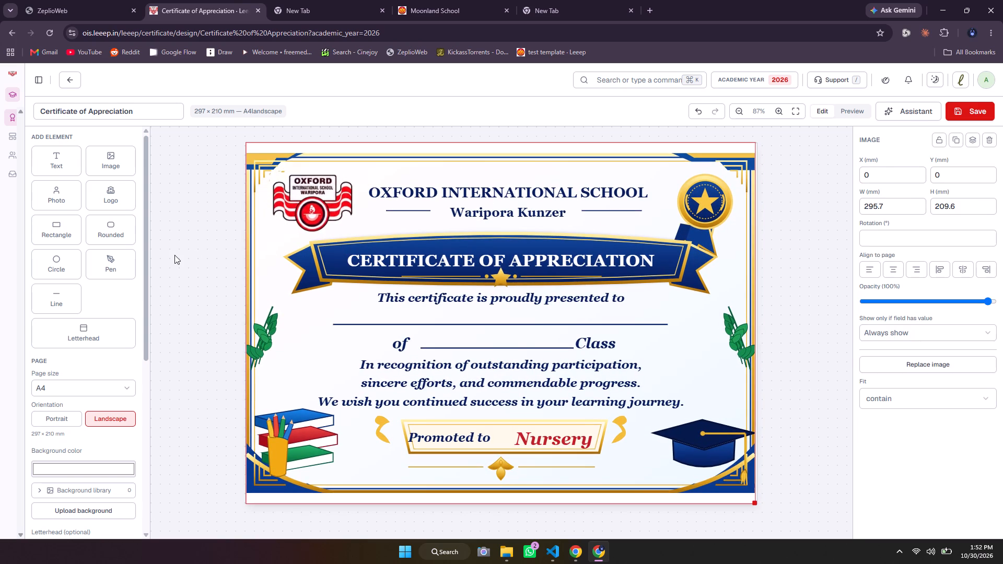
left_click(174, 255)
left_click(256, 266)
Lock the certificate image layer and leave the rectangle layer beneath it locked as well.
scroll(105, 351, "down", 3)
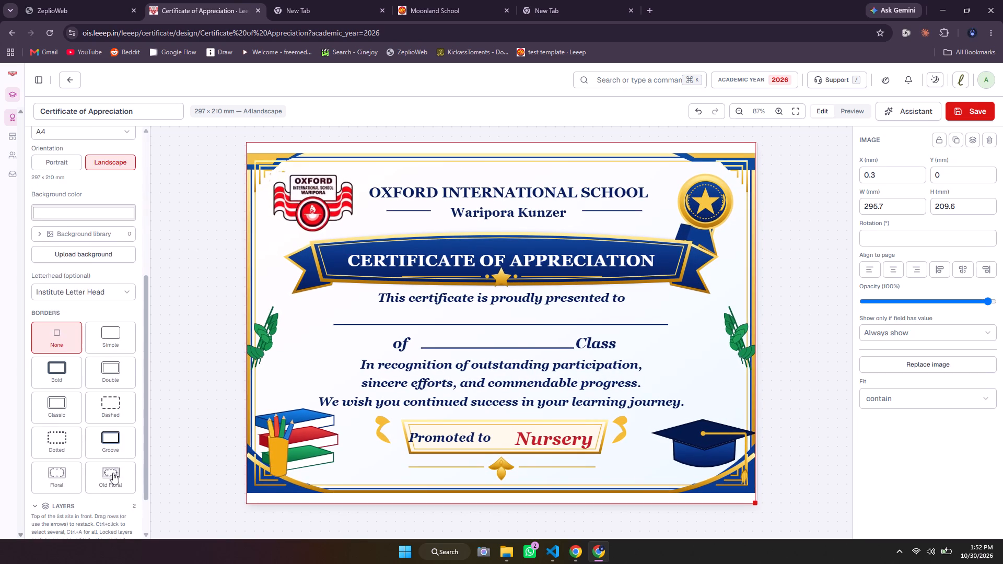
scroll(87, 498, "down", 3)
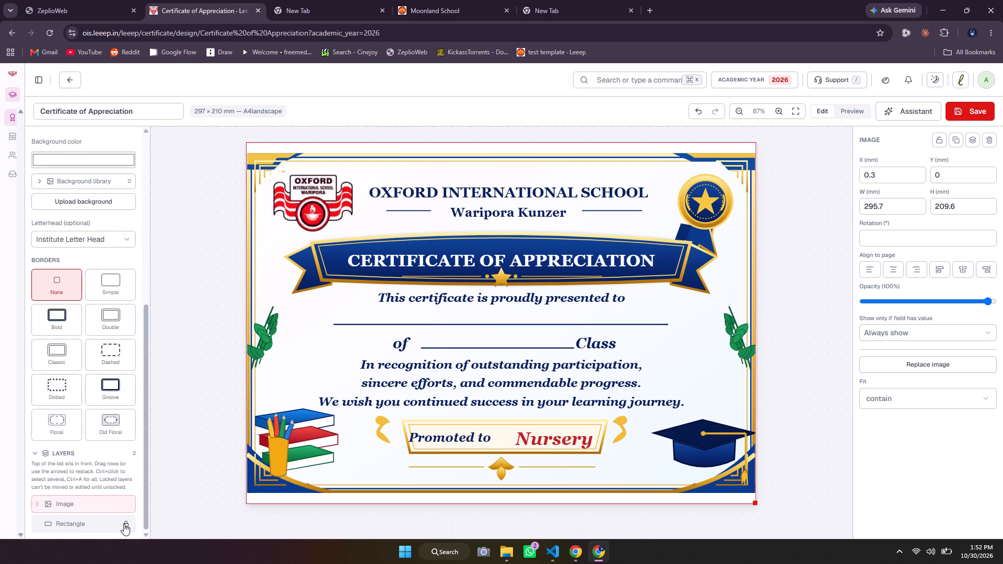
left_click(124, 524)
left_click(118, 507)
left_click(129, 524)
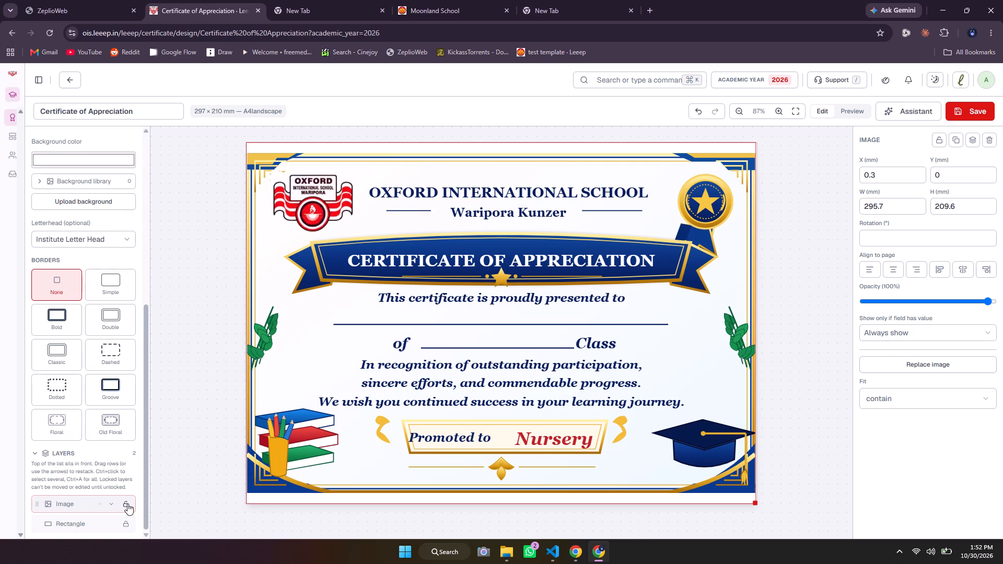
left_click(127, 503)
Add a text element and place it below "This certificate is proudly presented to", at about X 77.4, Y 96 mm.
scroll(103, 409, "up", 4)
scroll(87, 235, "up", 5)
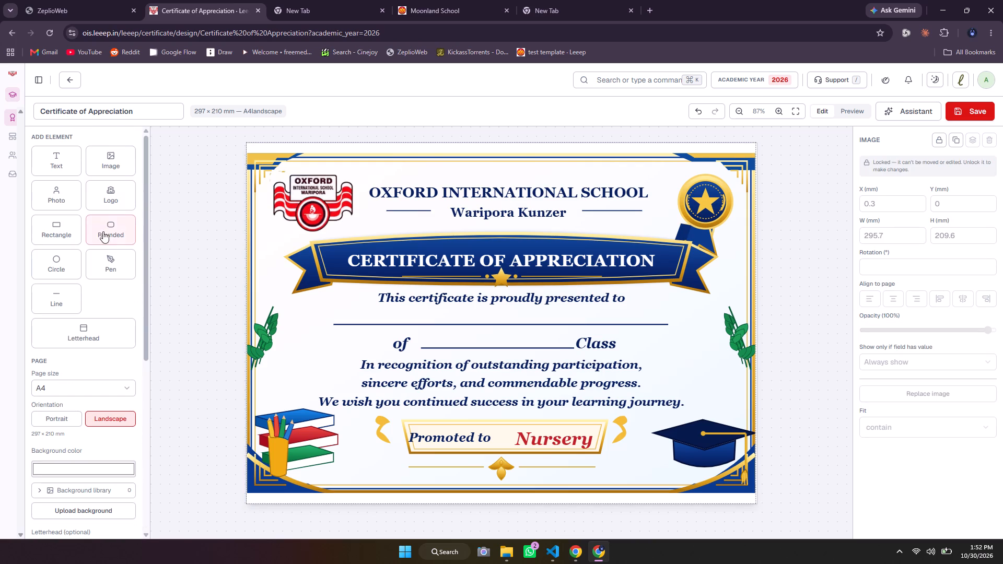
left_click(49, 147)
left_click_drag(389, 185, 394, 196)
left_click_drag(398, 214, 474, 323)
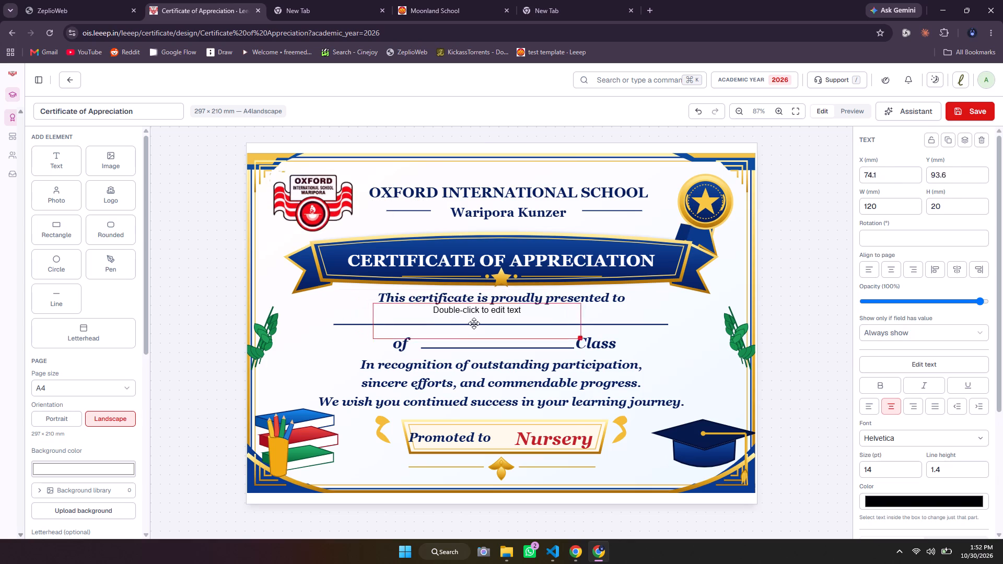
left_click_drag(474, 323, 479, 327)
Replace the new text element's placeholder text with the student Class variable.
double_click(504, 312)
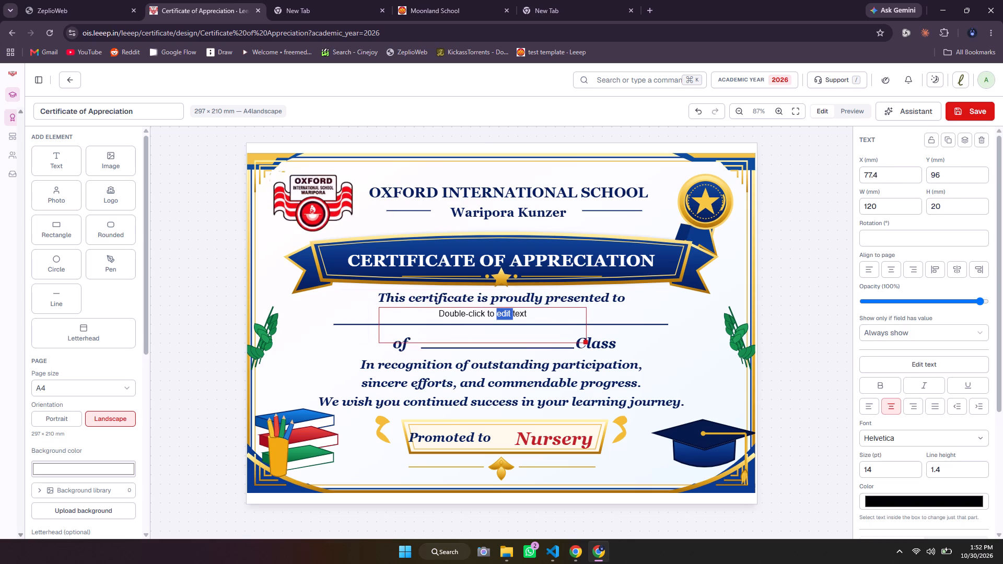
key("ctrl+a")
key("BackSpace")
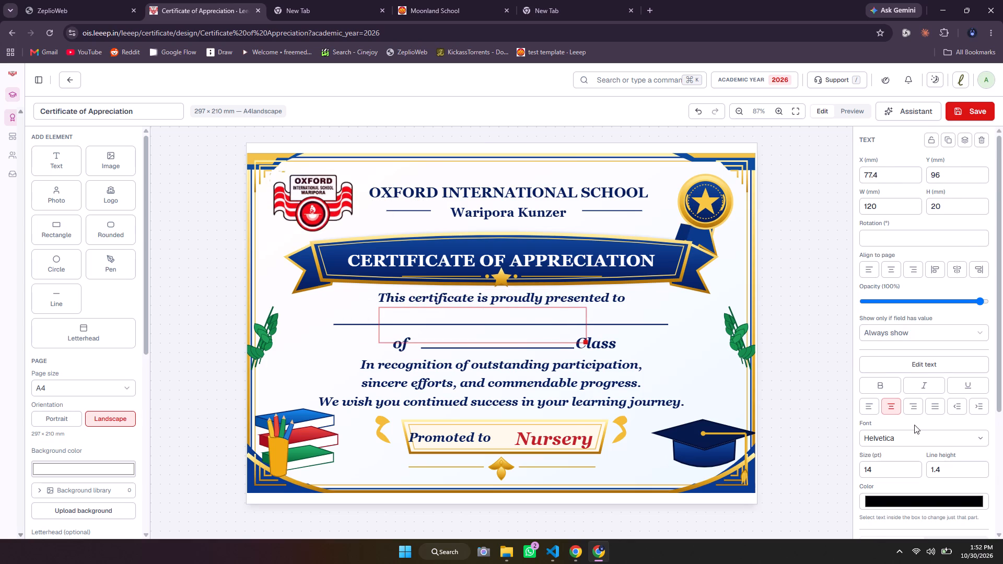
scroll(914, 425, "down", 3)
left_click(910, 391)
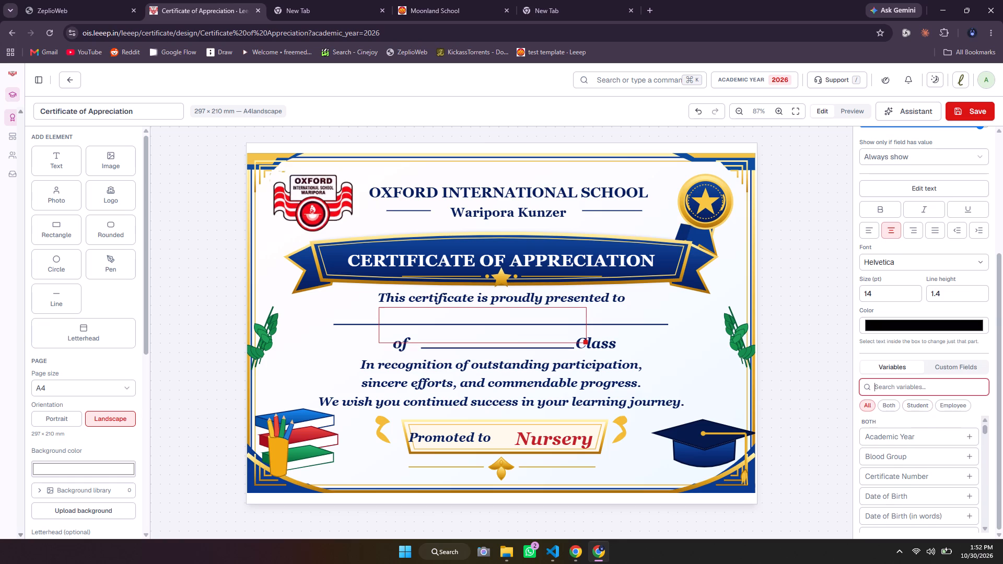
type("class")
scroll(910, 391, "down", 1)
key("Return")
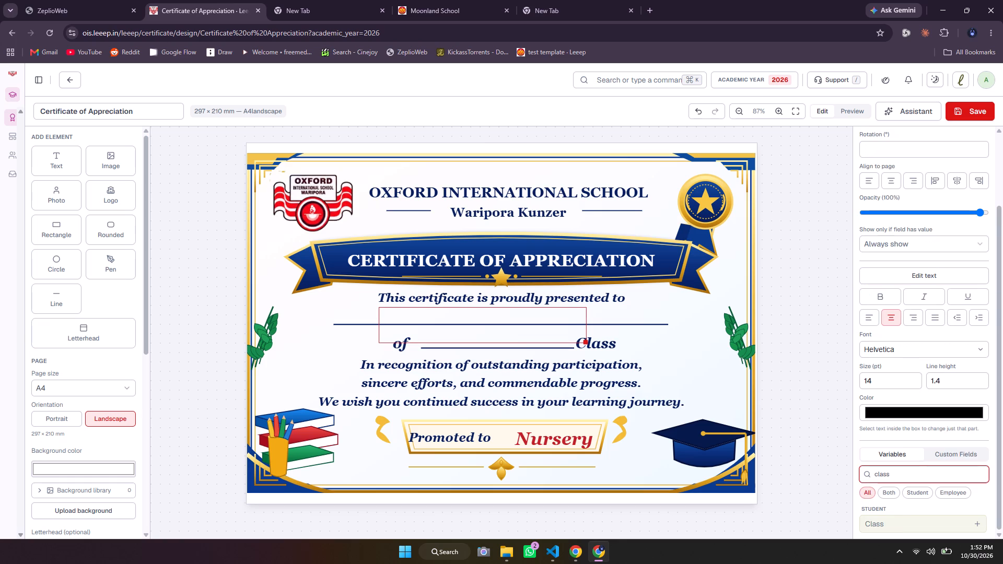
left_click(899, 521)
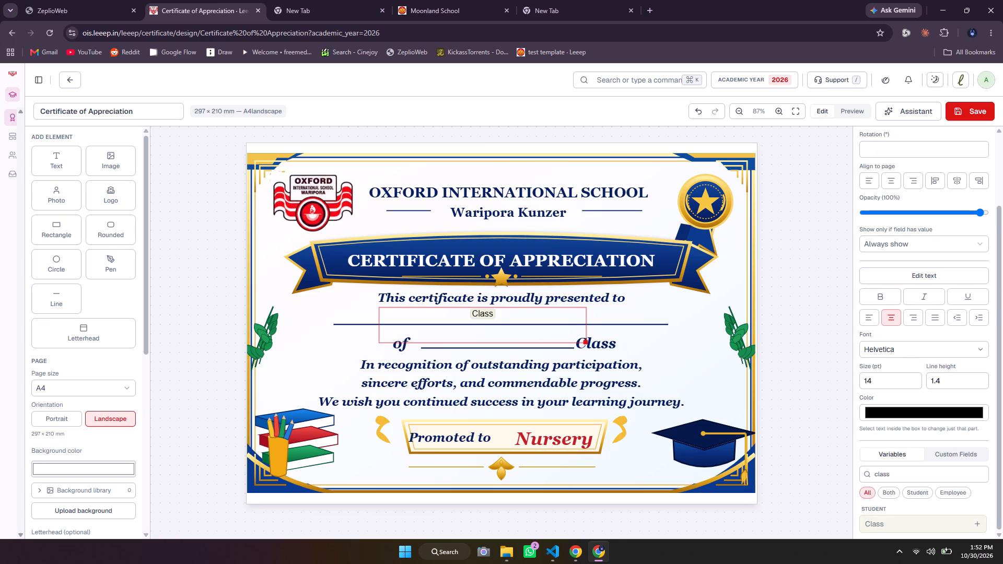
Set the Class field's font size to 22 pt.
triple_click(913, 378)
triple_click(913, 378)
double_click(913, 378)
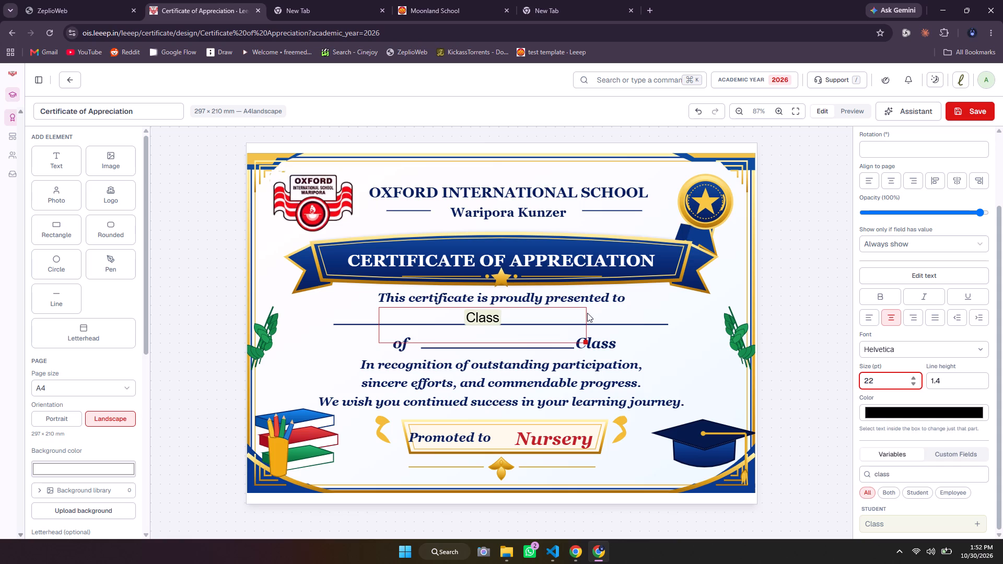
left_click(602, 306)
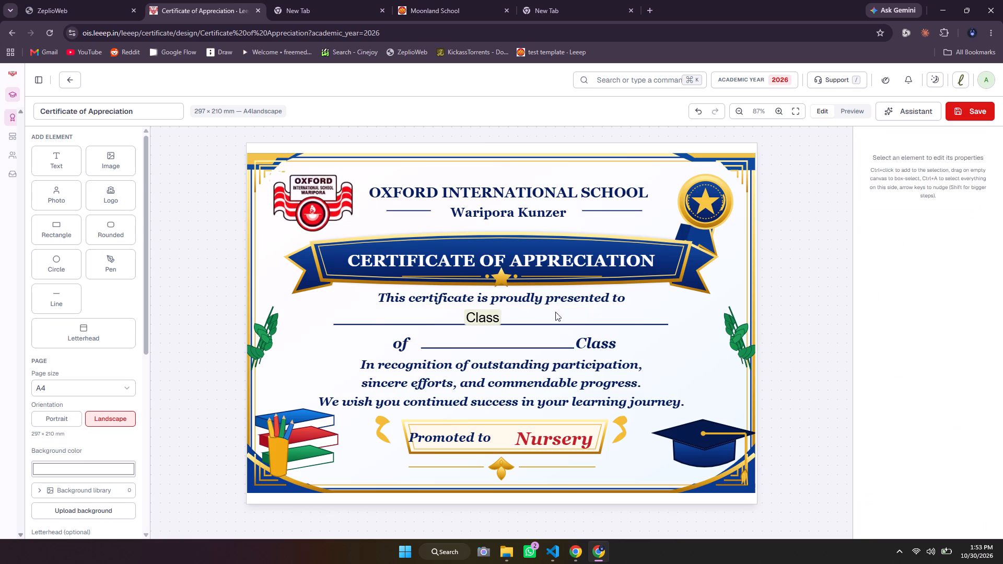
Move the Class field onto the blank line between "of" and "Class", at about X 83.7, Y 107.9 mm.
left_click(488, 318)
left_click(494, 316)
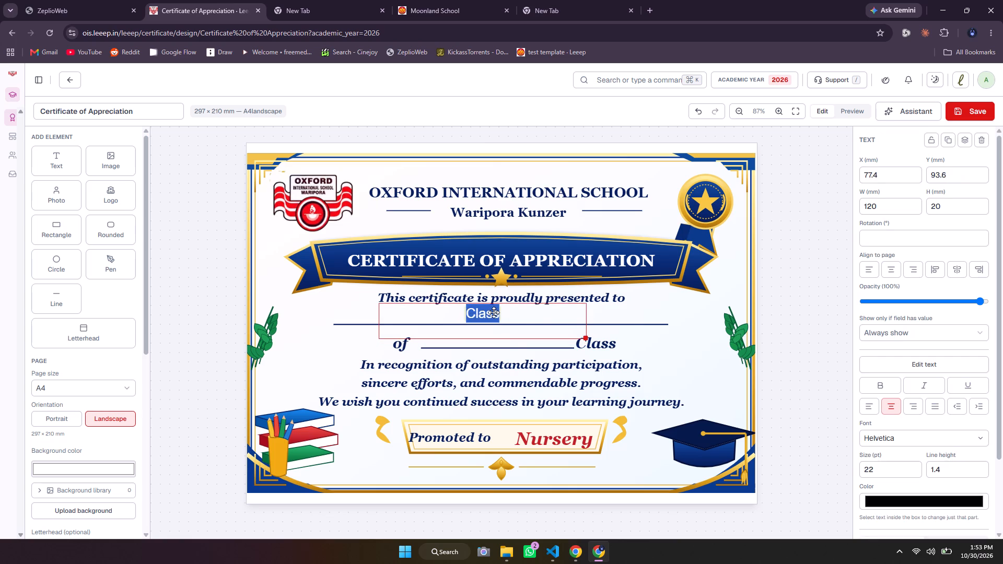
left_click(499, 313)
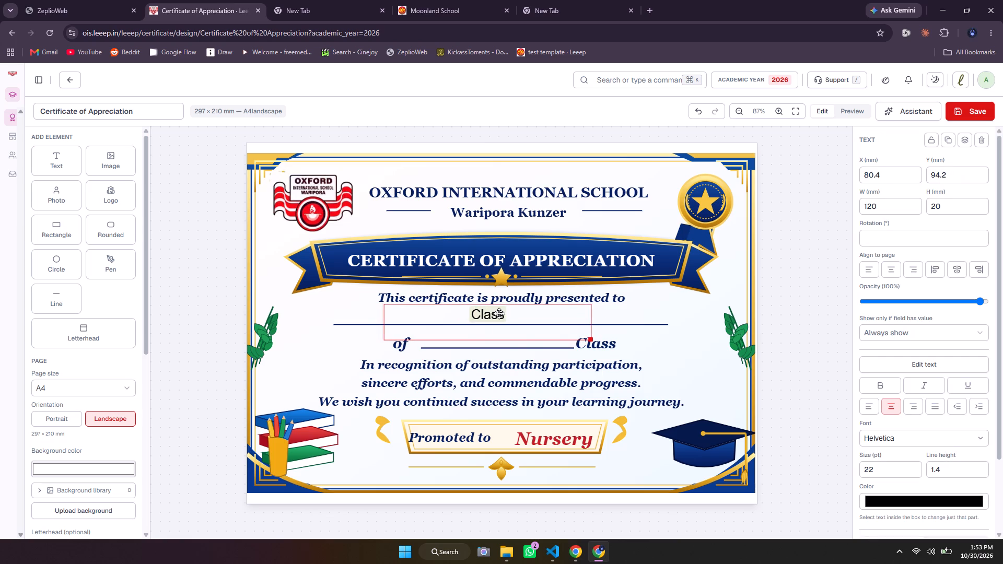
left_click(498, 313)
left_click(498, 320)
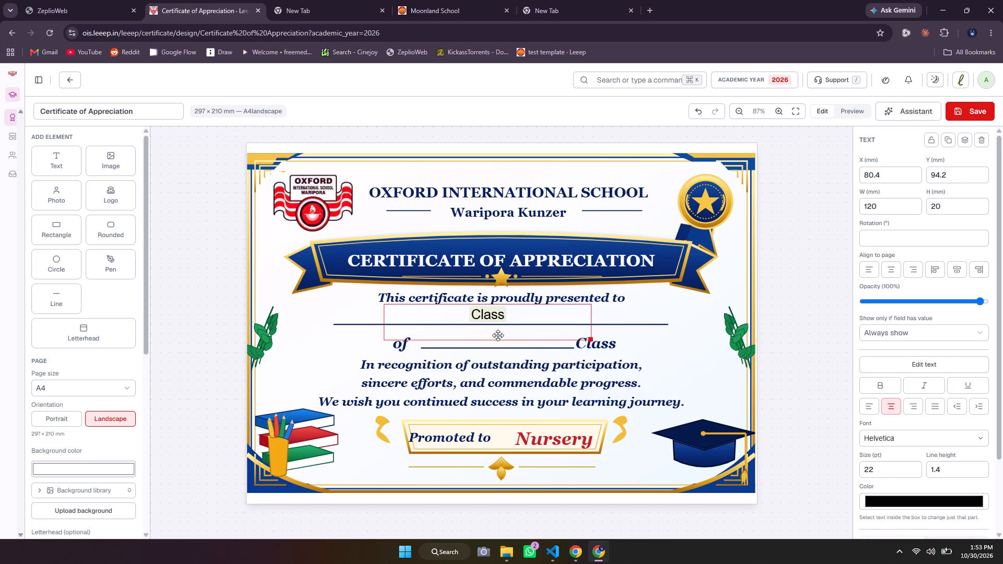
left_click(498, 336)
left_click_drag(492, 333, 492, 344)
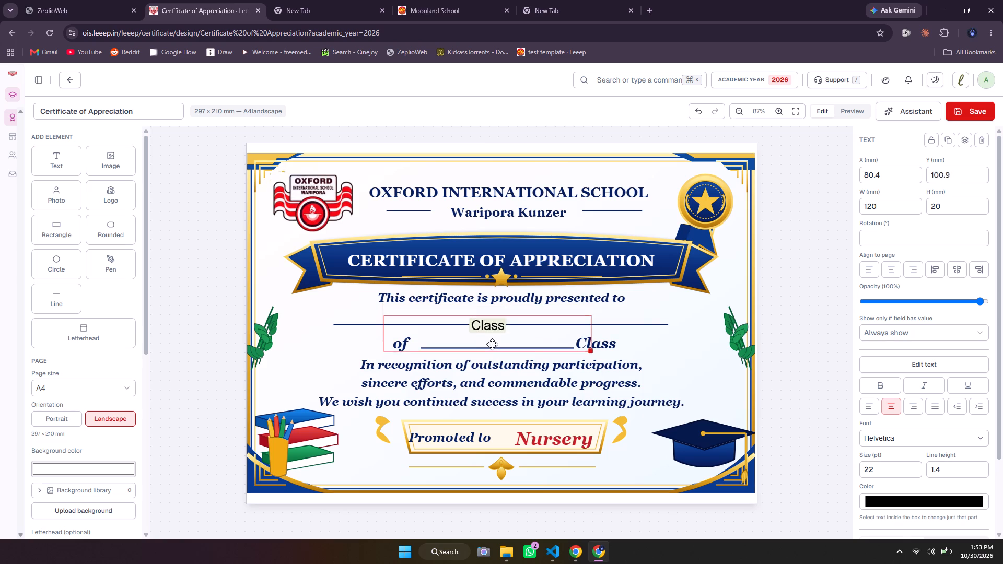
left_click_drag(492, 344, 498, 356)
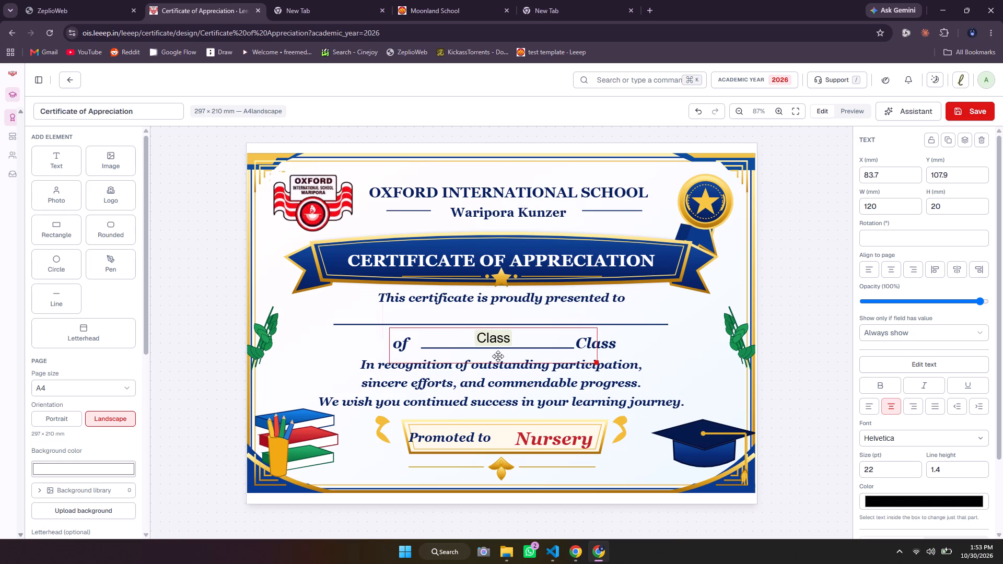
left_click(498, 356)
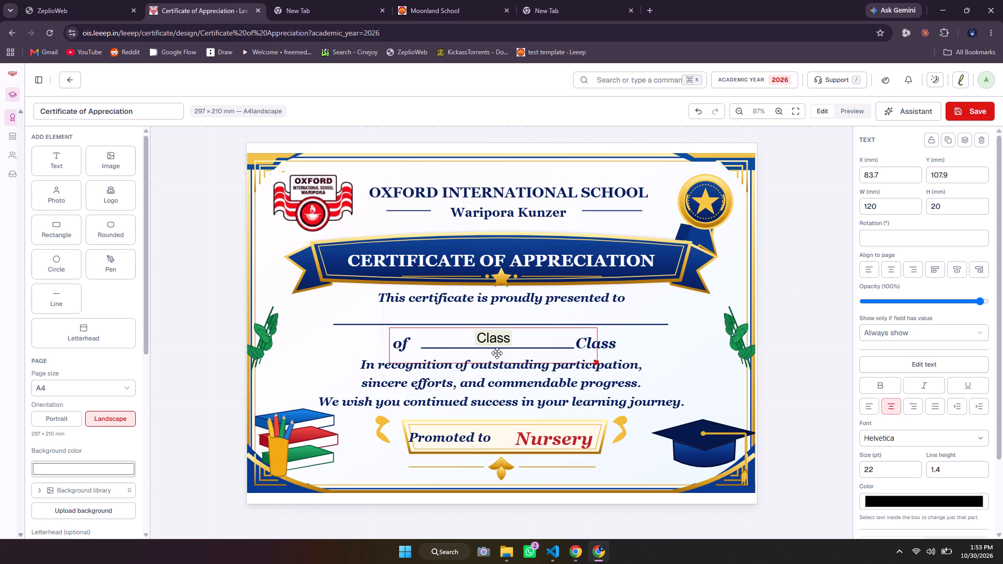
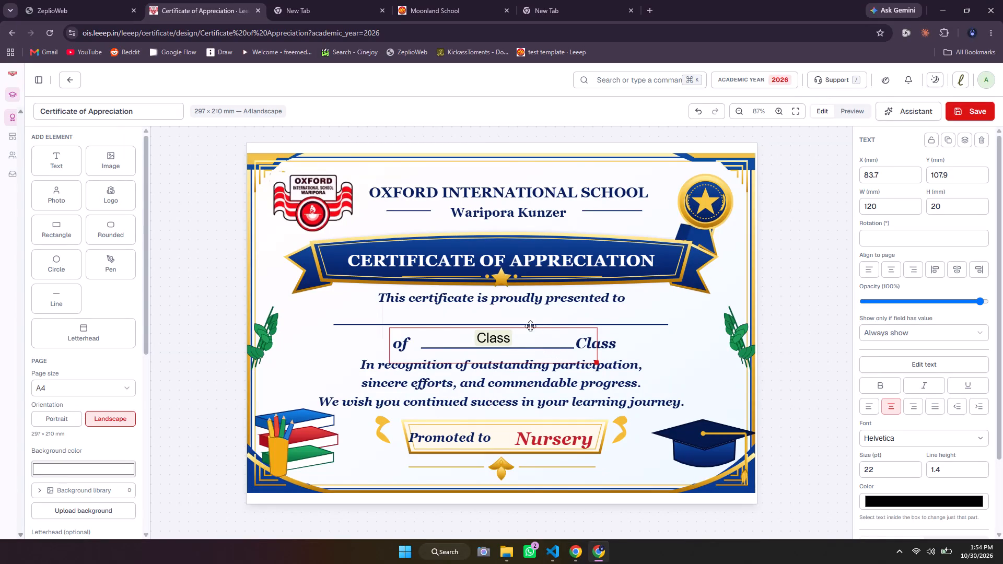
Add a text element and place it below "This certificate is proudly presented to", at about X 82.9, Y 96.6 mm.
left_click(521, 313)
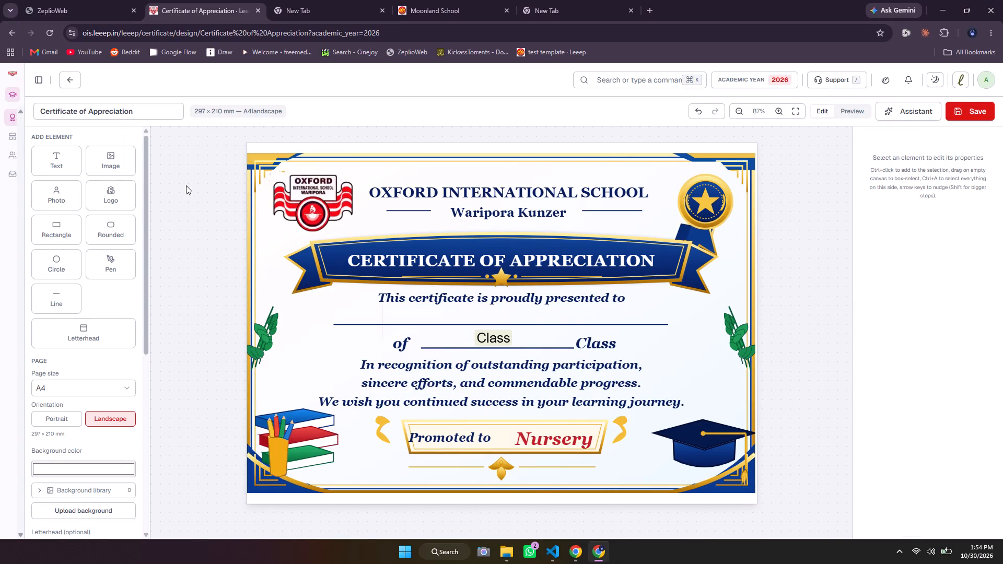
left_click(54, 158)
left_click_drag(450, 218, 538, 313)
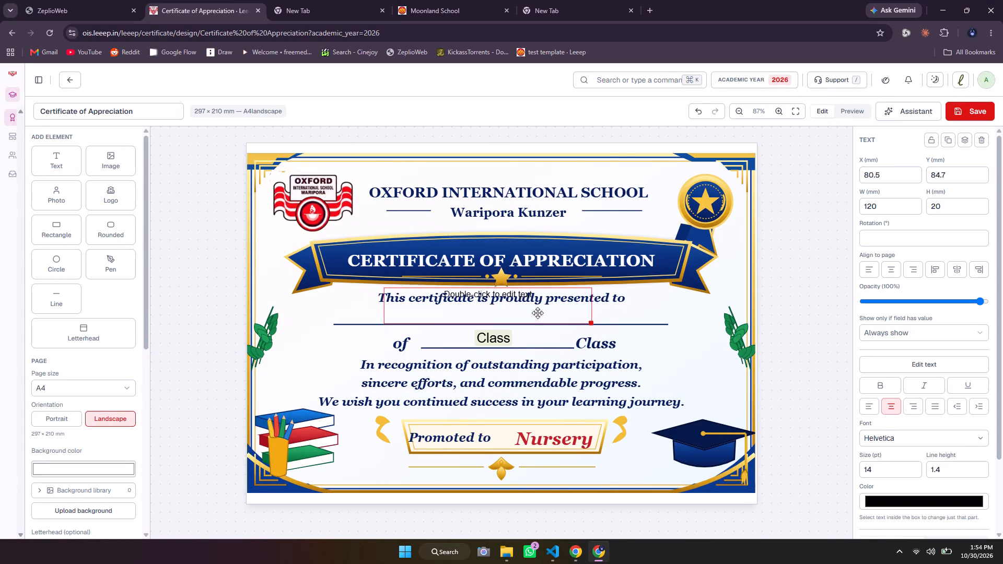
left_click_drag(538, 313, 541, 333)
Replace the new text element's placeholder text with the Student Name variable.
double_click(537, 317)
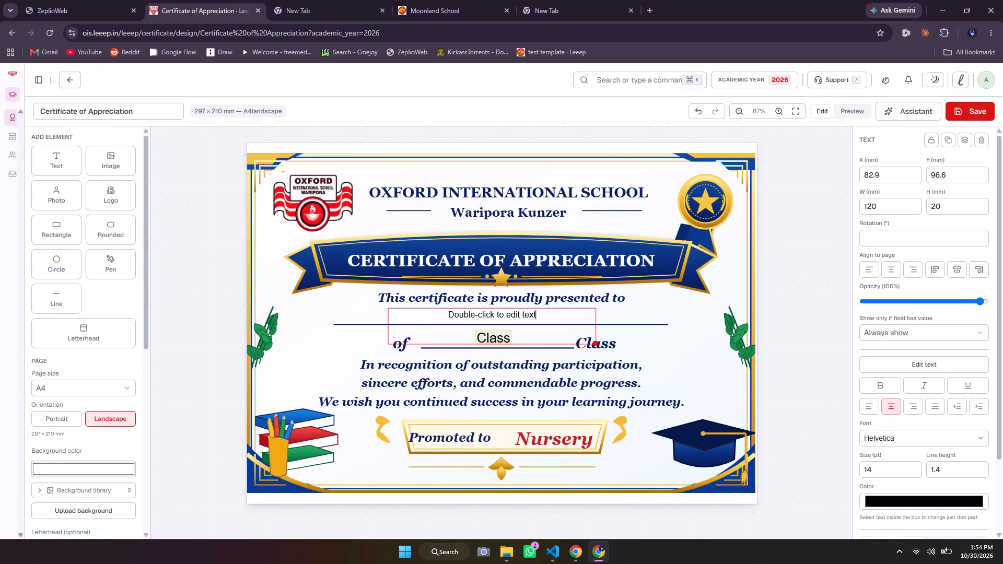
key("ctrl+a")
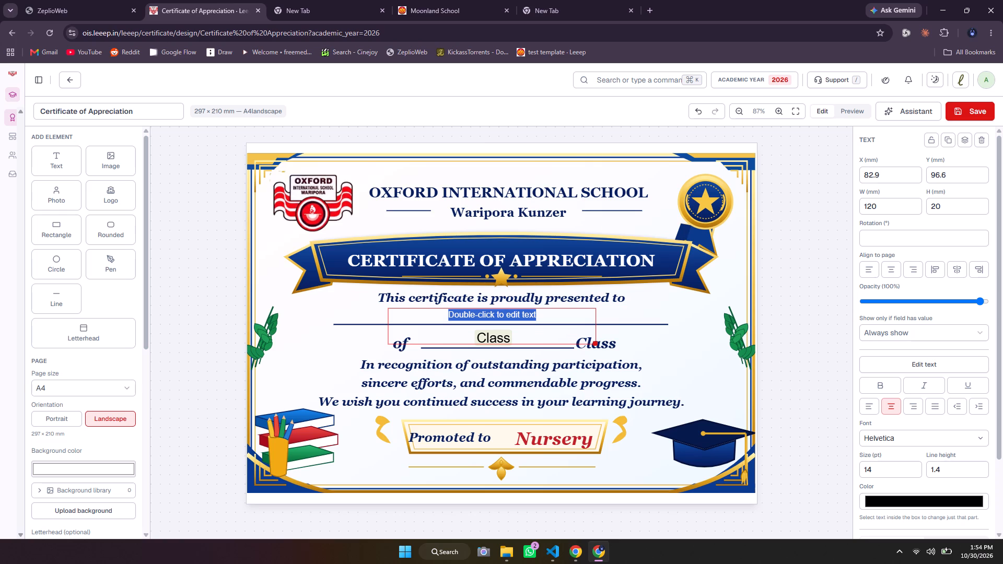
key("BackSpace")
scroll(941, 377, "down", 2)
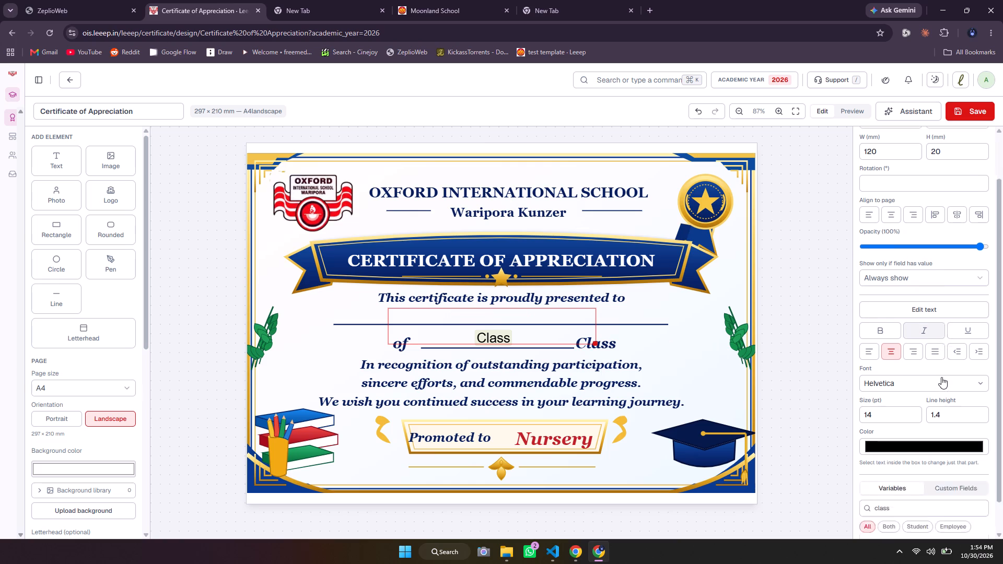
scroll(941, 377, "down", 1)
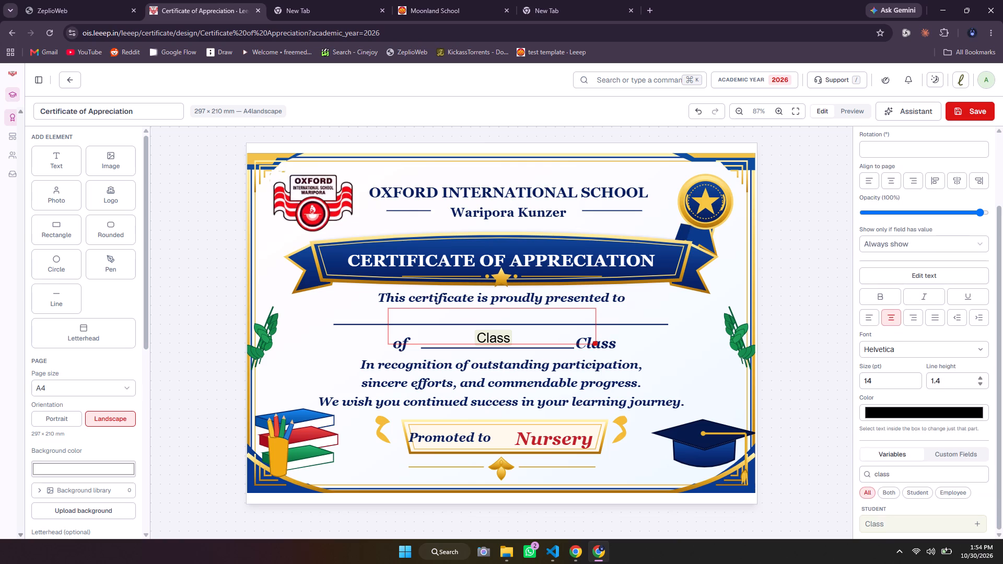
scroll(939, 372, "down", 2)
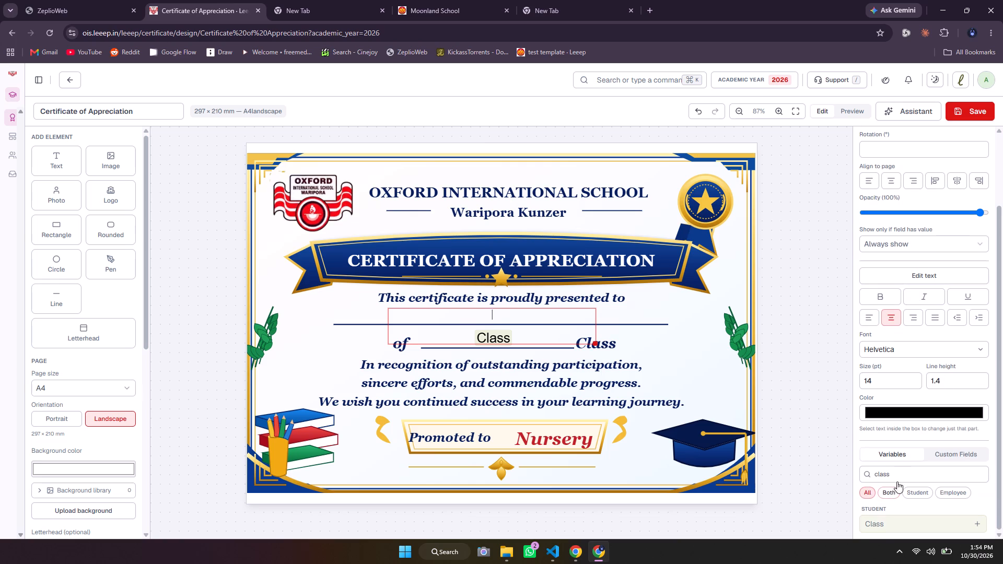
left_click(903, 474)
key("ctrl+a")
key("ctrl+BackSpace")
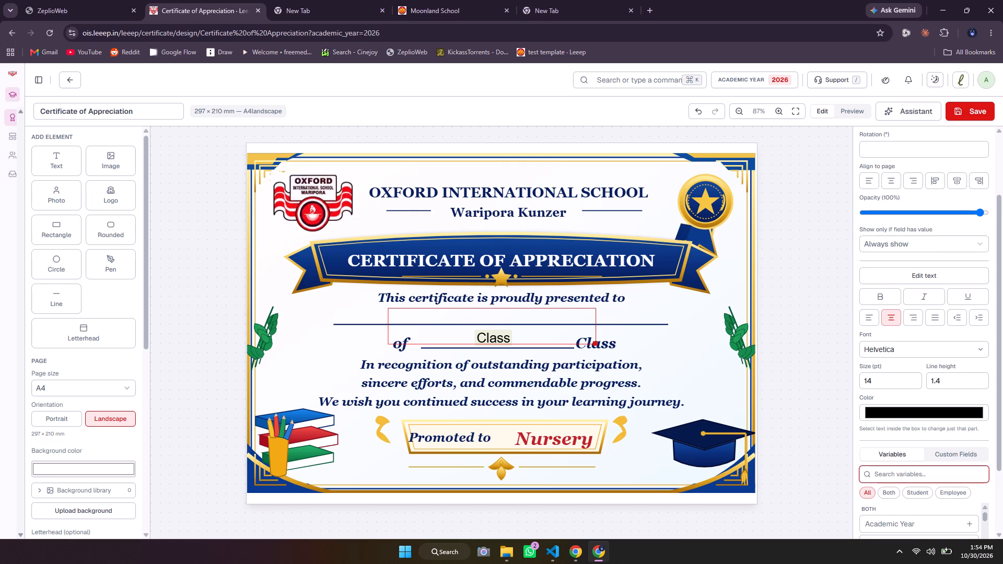
type("name")
key("ctrl+BackSpace")
type("Name")
scroll(917, 481, "down", 2)
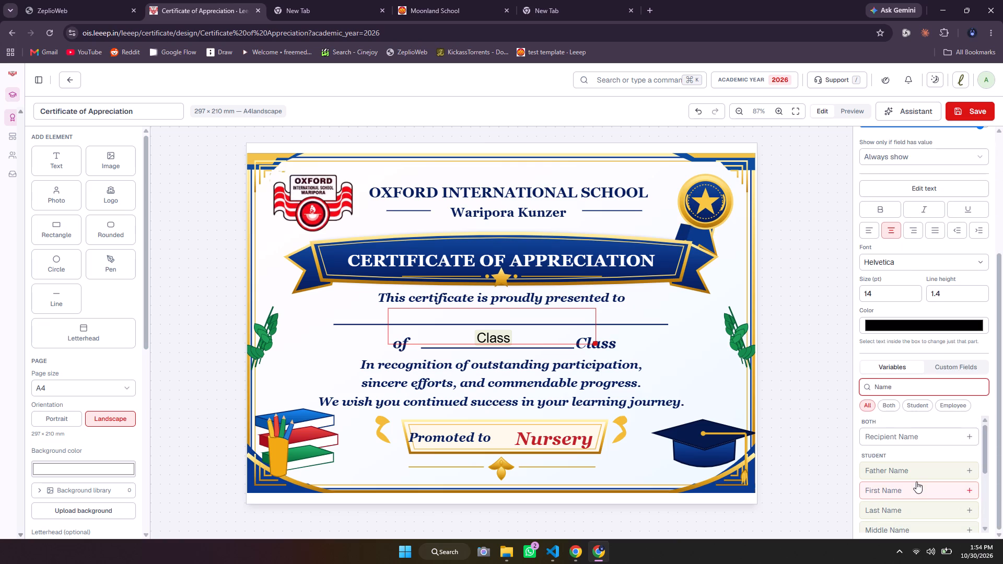
scroll(896, 492, "down", 1)
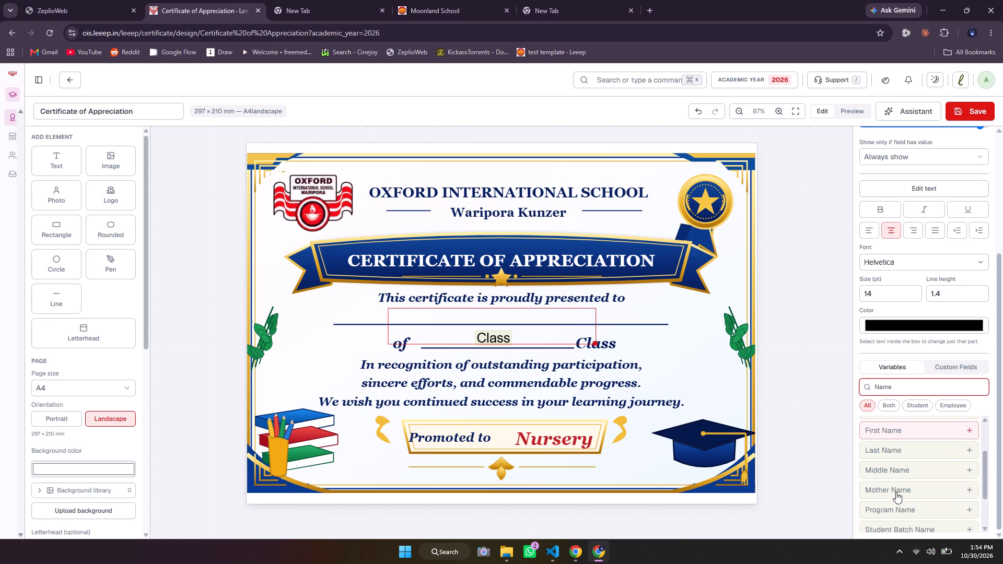
scroll(896, 492, "down", 2)
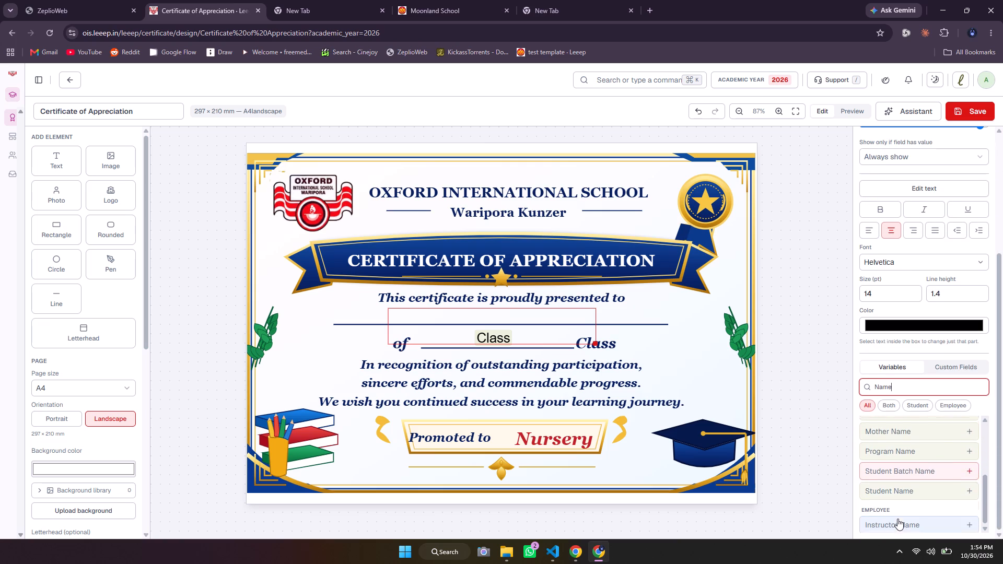
scroll(897, 519, "down", 1)
left_click(905, 492)
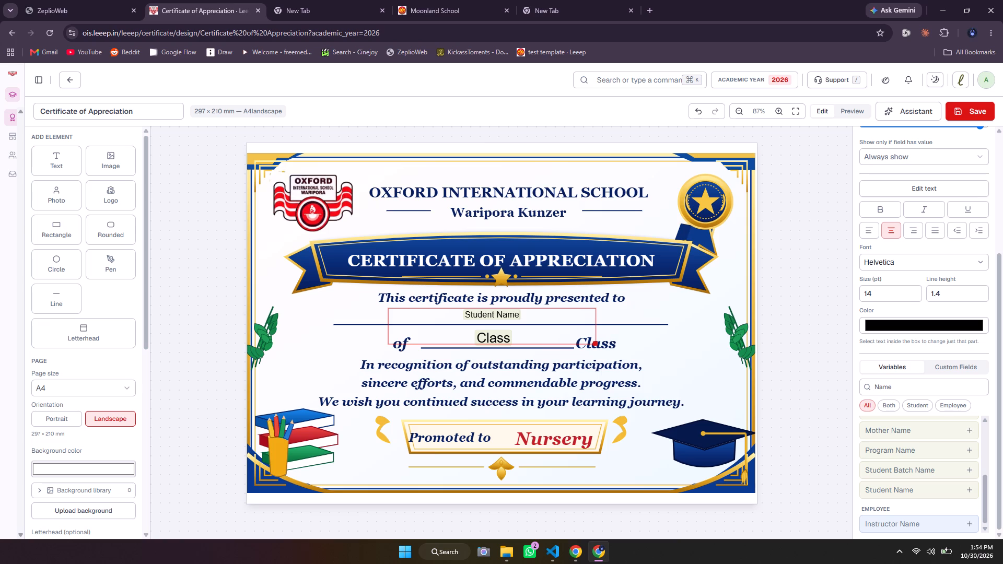
Set the Student Name field's font size to 22 pt.
triple_click(913, 289)
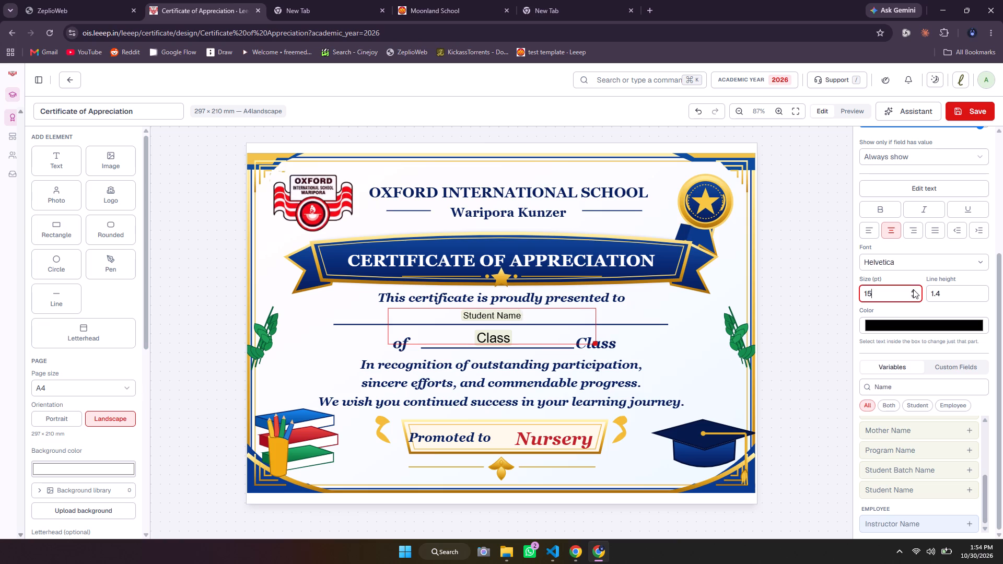
left_click(913, 289)
triple_click(913, 289)
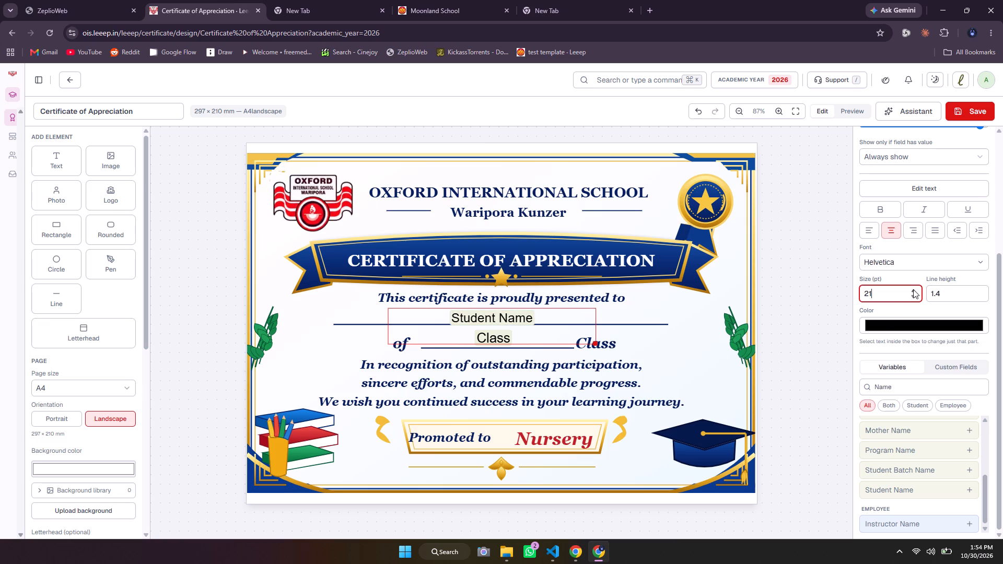
left_click(913, 289)
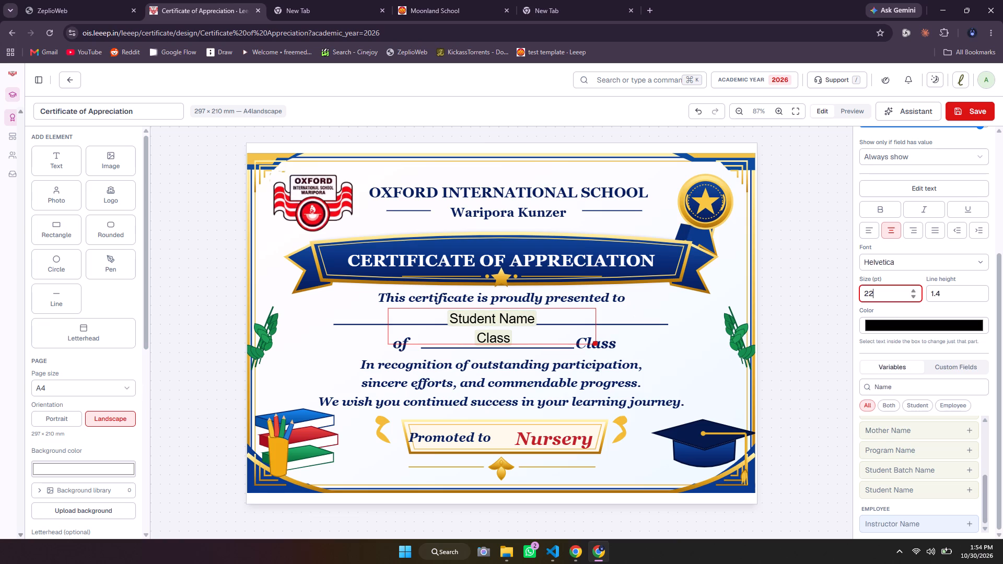
Move the Student Name field to sit just above the long blank line, at about X 86.5, Y 94.8 mm.
left_click(562, 315)
left_click(649, 351)
left_click(530, 321)
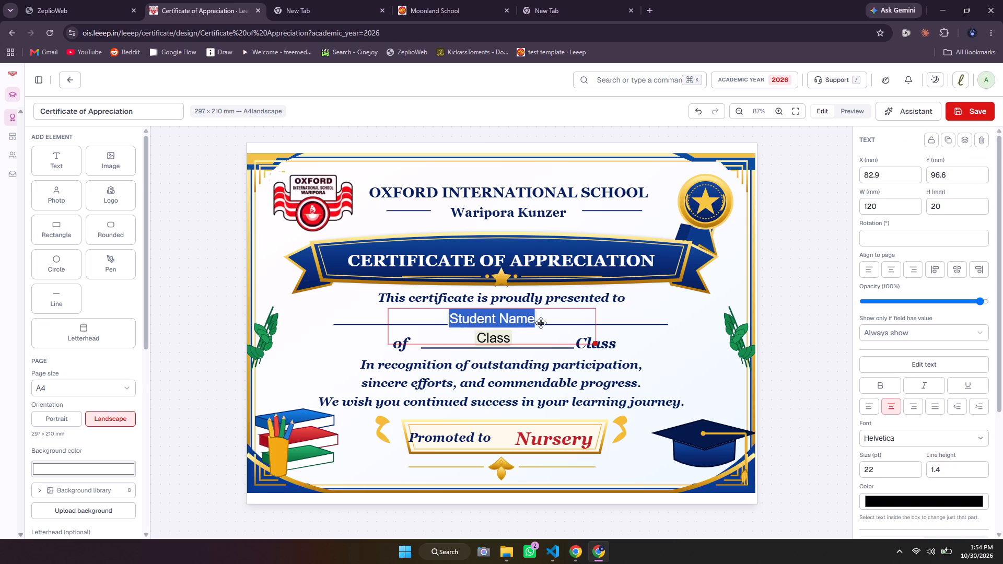
left_click_drag(552, 324, 558, 320)
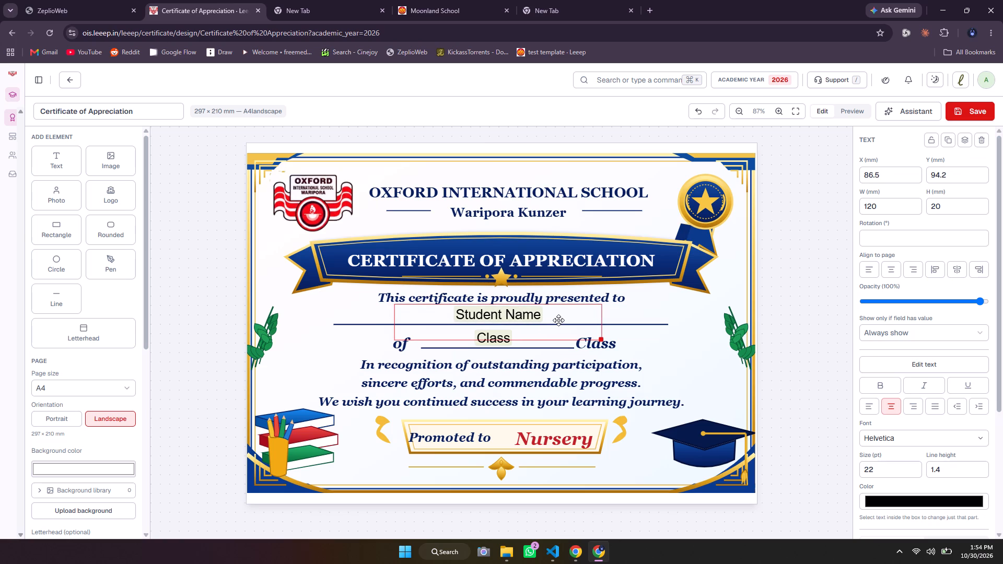
left_click_drag(558, 320, 558, 321)
left_click(691, 303)
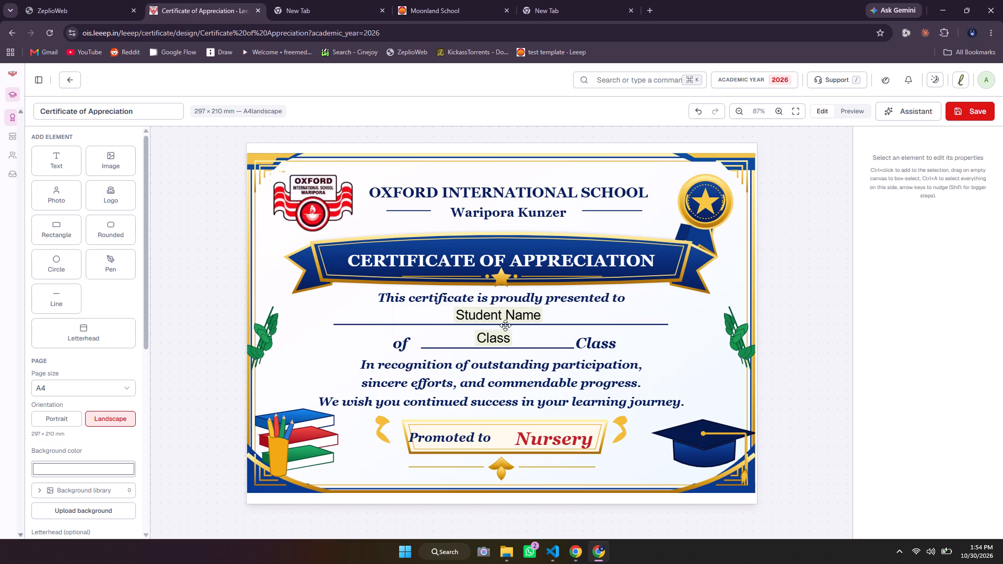
Nudge the Class field closer to its blank line, to about X 85.5, Y 108.5 mm.
left_click(511, 334)
left_click(502, 348)
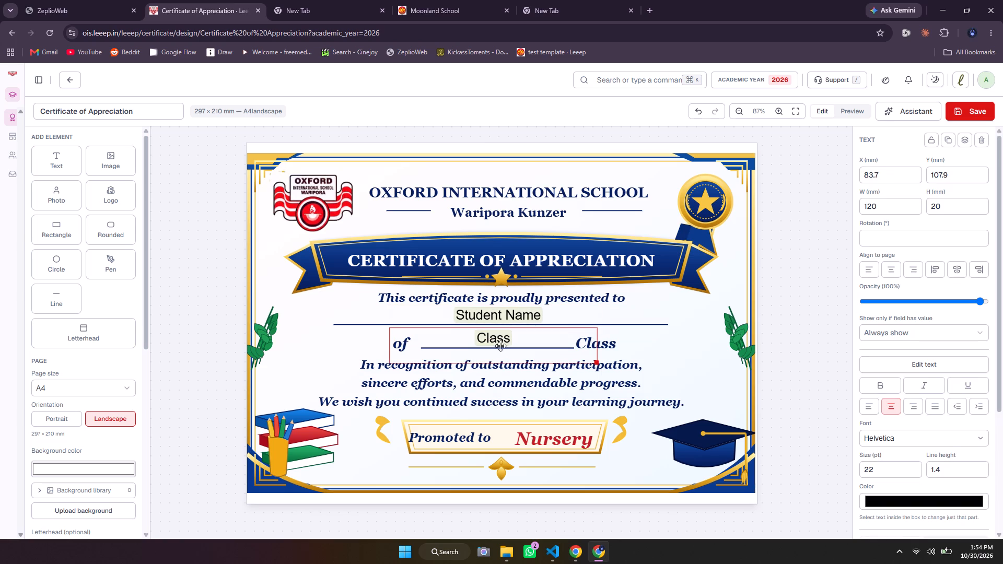
left_click(500, 346)
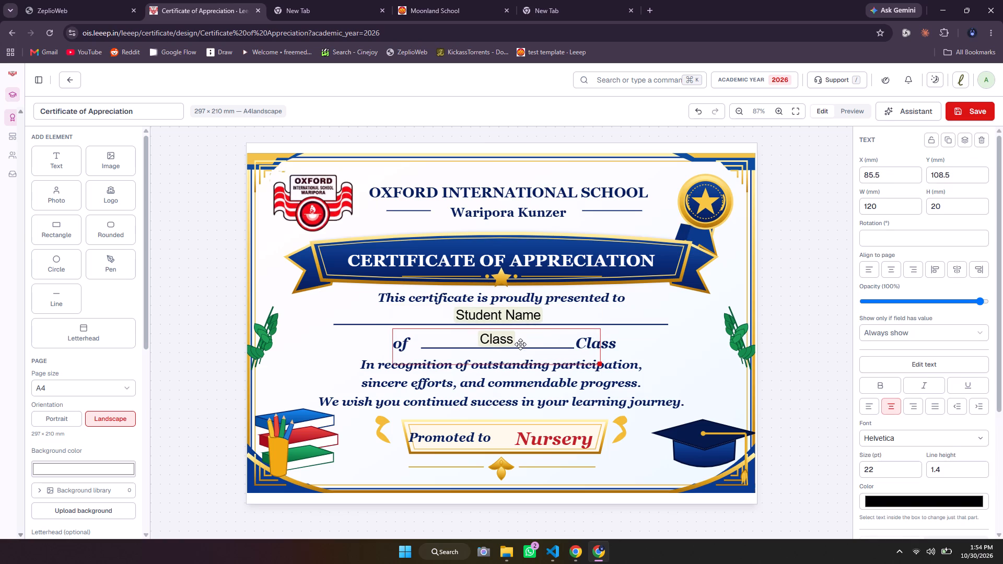
left_click(680, 307)
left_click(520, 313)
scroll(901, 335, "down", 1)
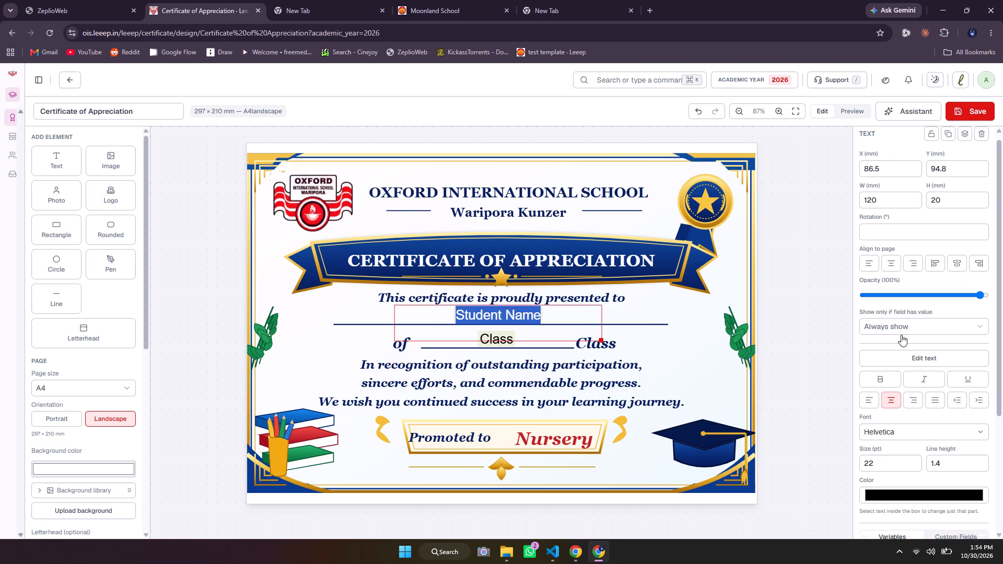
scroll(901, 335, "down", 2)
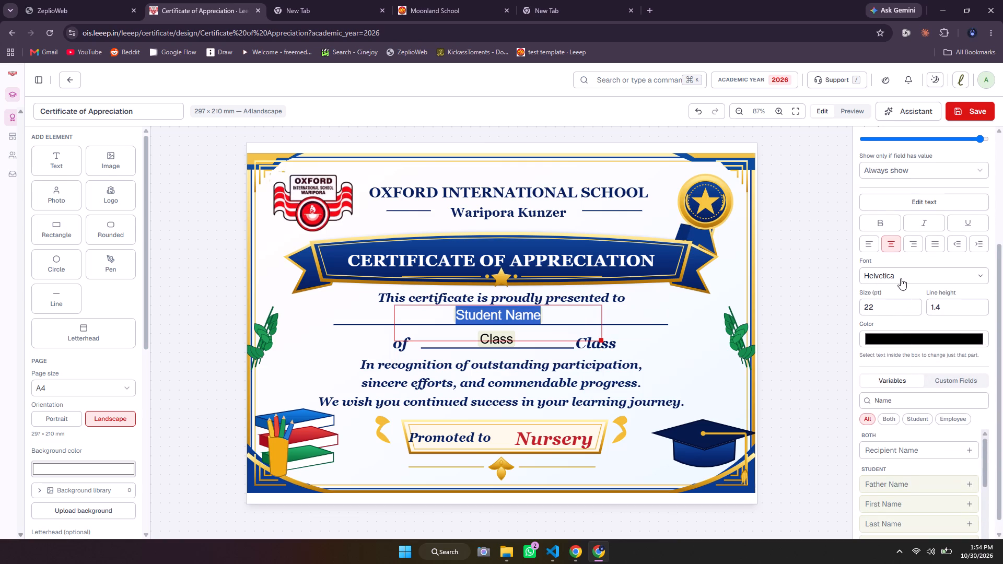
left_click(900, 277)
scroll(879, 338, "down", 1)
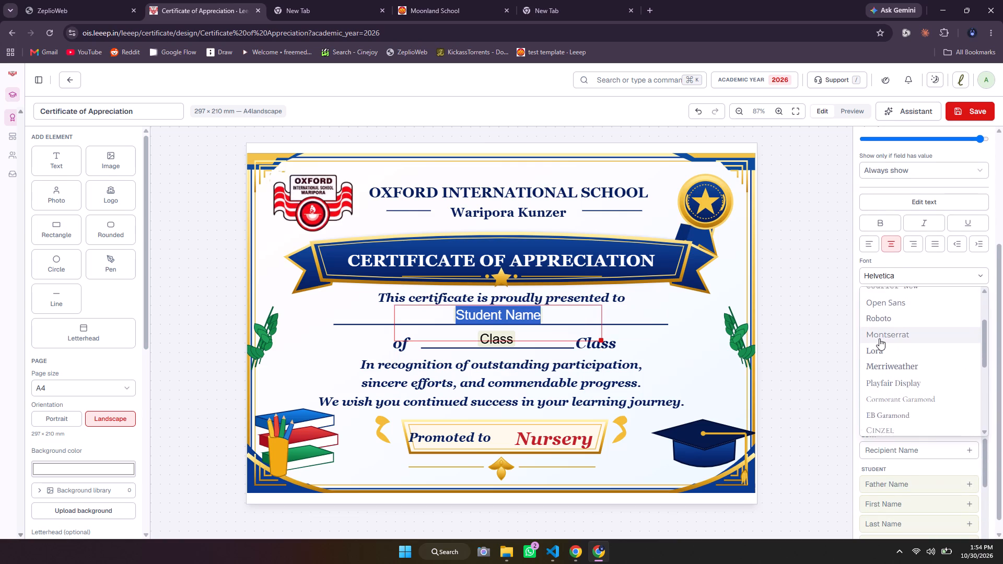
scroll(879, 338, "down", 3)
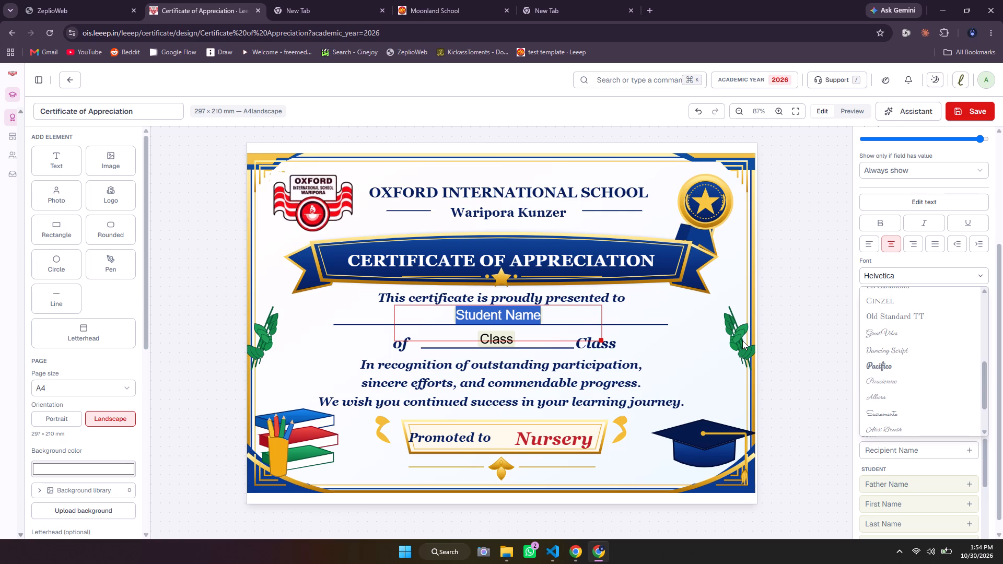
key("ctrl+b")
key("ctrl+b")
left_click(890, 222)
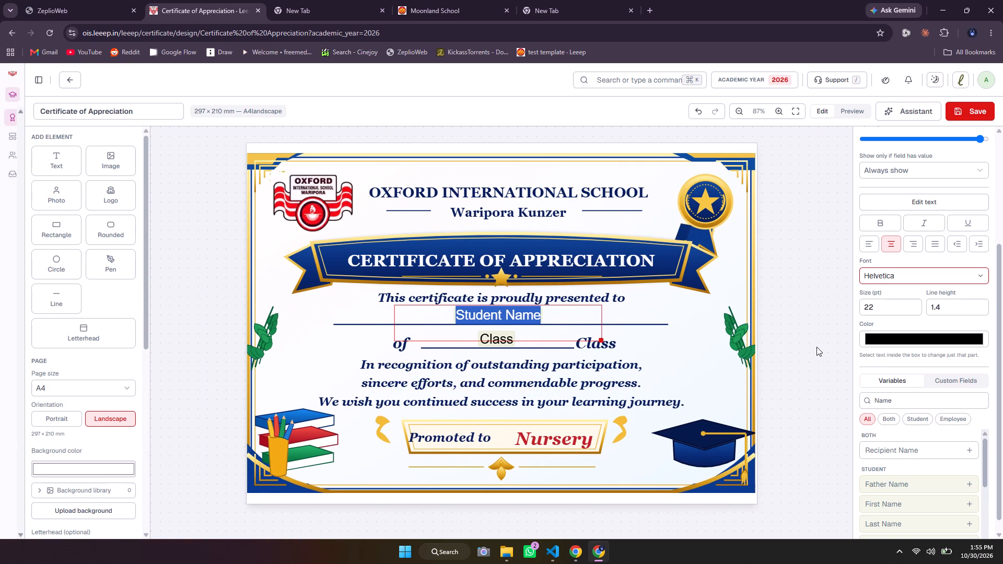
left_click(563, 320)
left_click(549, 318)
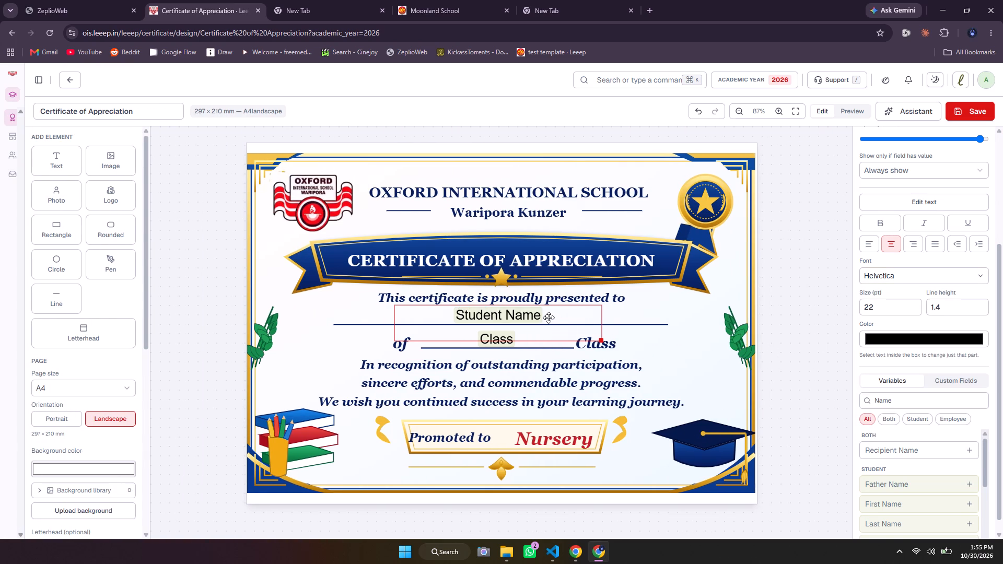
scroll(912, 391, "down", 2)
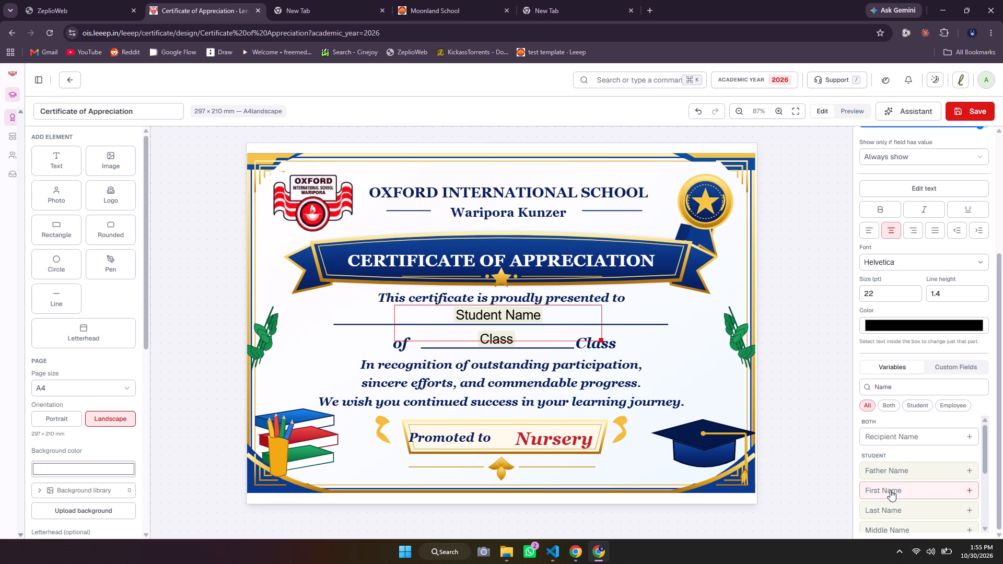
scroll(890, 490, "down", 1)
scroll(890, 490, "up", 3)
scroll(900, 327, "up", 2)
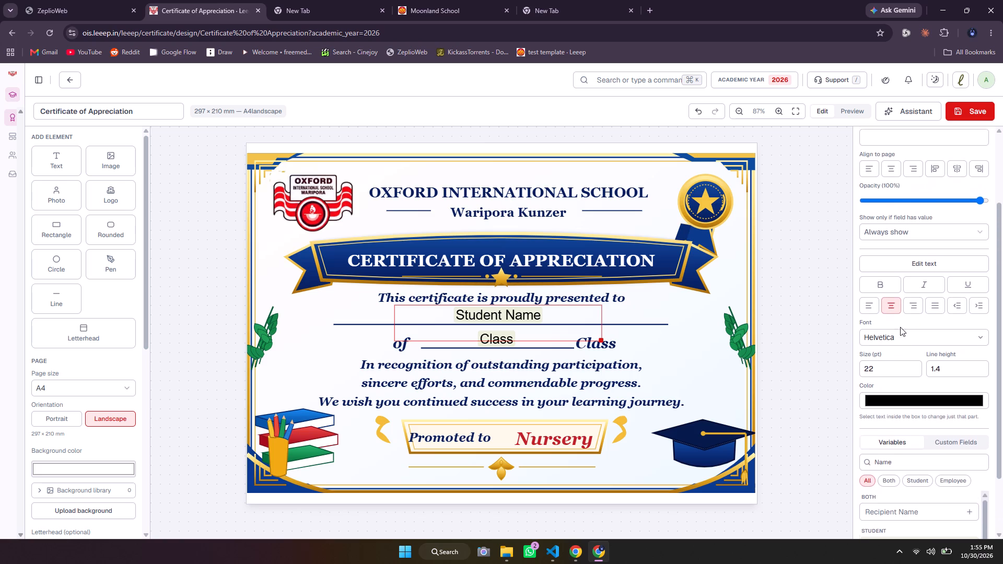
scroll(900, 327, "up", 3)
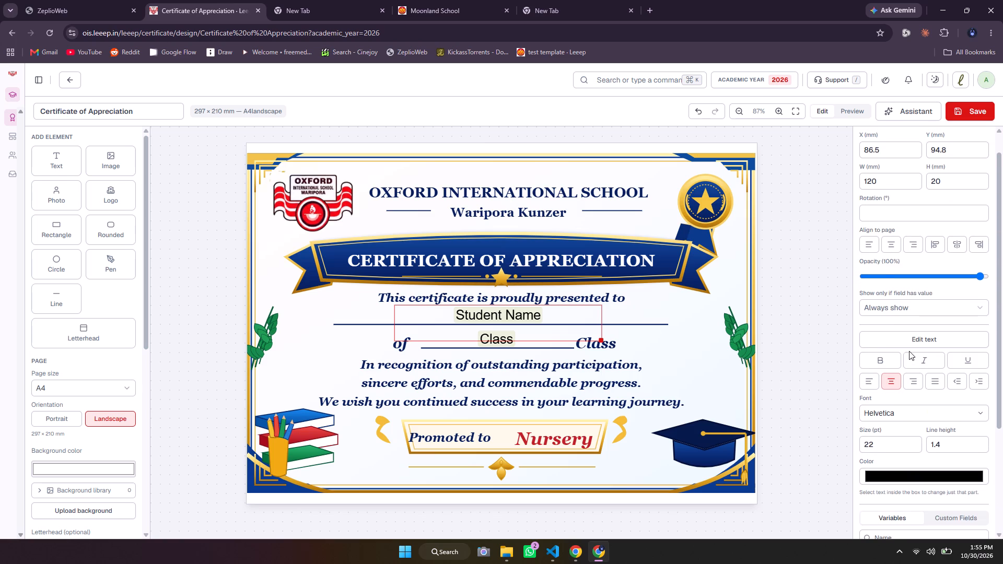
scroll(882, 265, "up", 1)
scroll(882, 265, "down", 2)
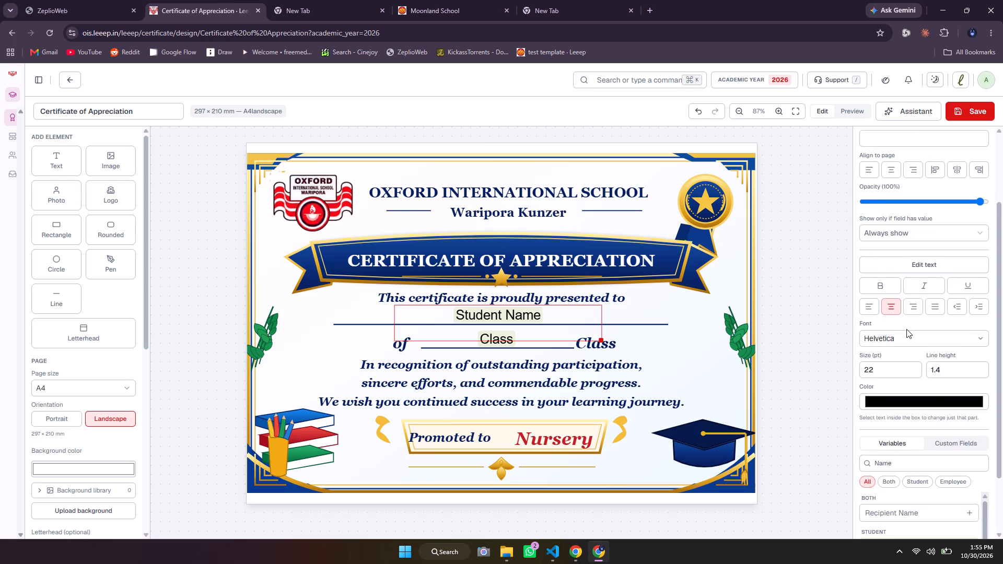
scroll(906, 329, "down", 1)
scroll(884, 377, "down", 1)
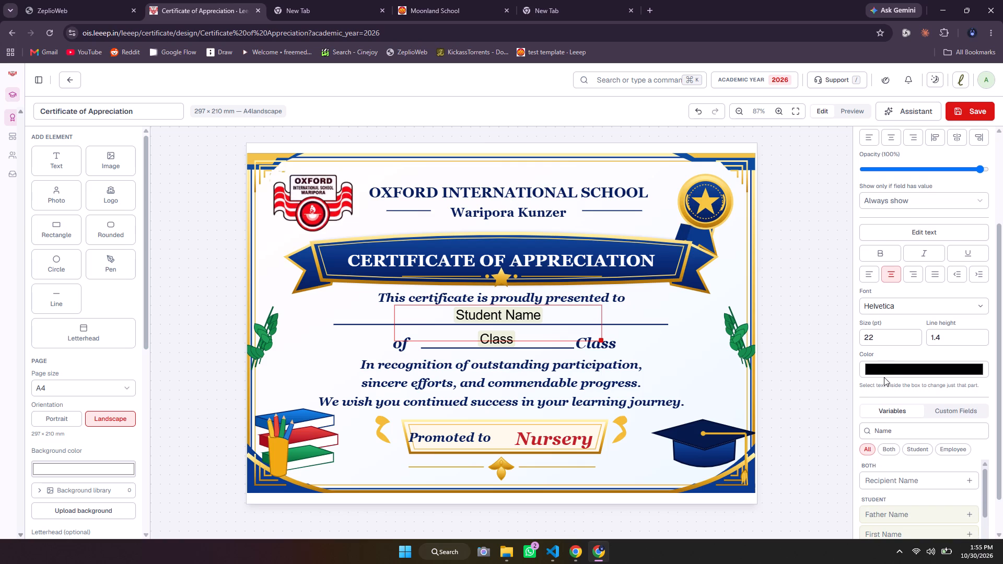
Reduce the height of the Student Name box so its bottom edge meets the long blank line.
left_click_drag(602, 338, 602, 328)
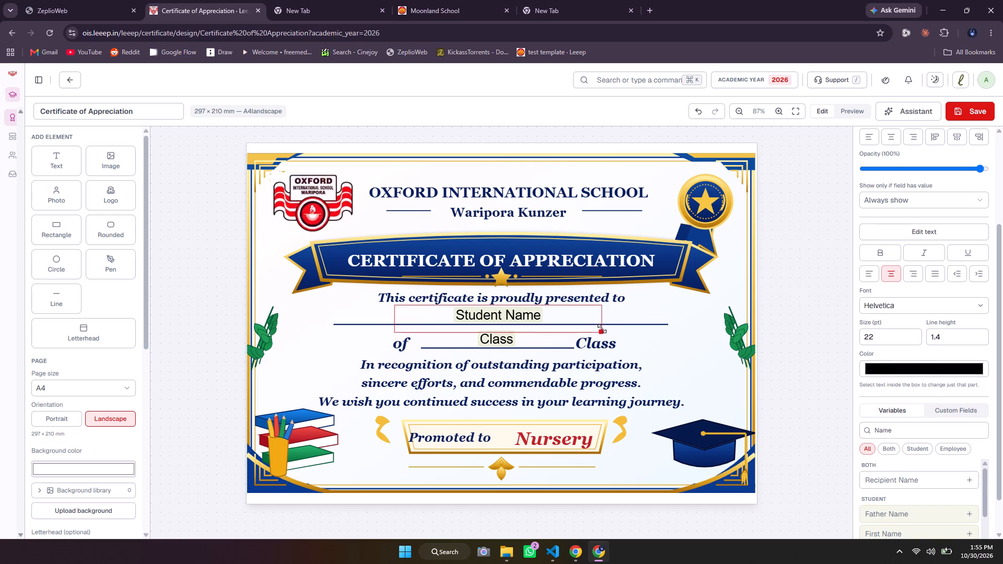
left_click_drag(602, 328, 602, 322)
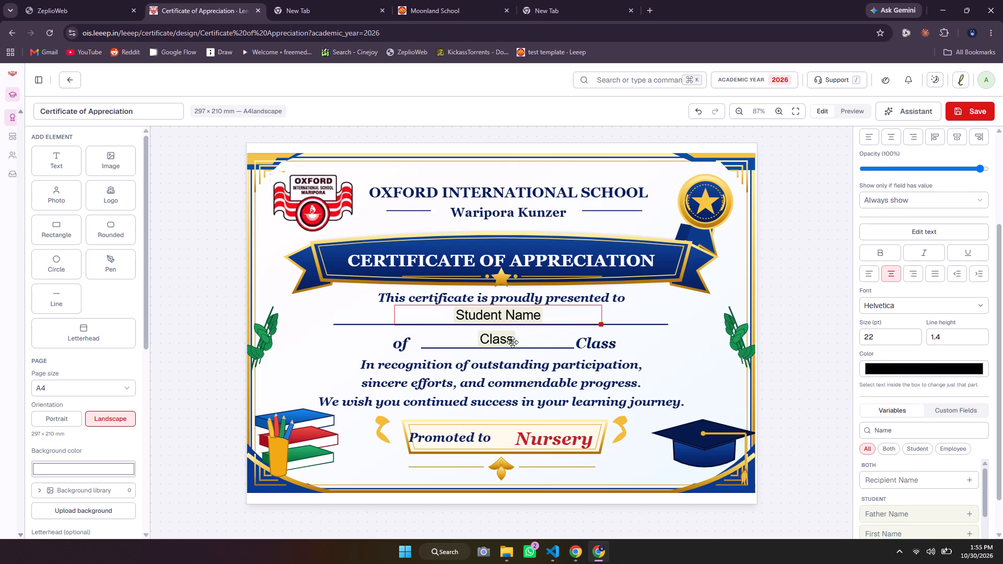
Reduce the height of the Class box so its bottom edge meets the blank line between "of" and "Class".
left_click(512, 342)
left_click_drag(601, 363, 599, 347)
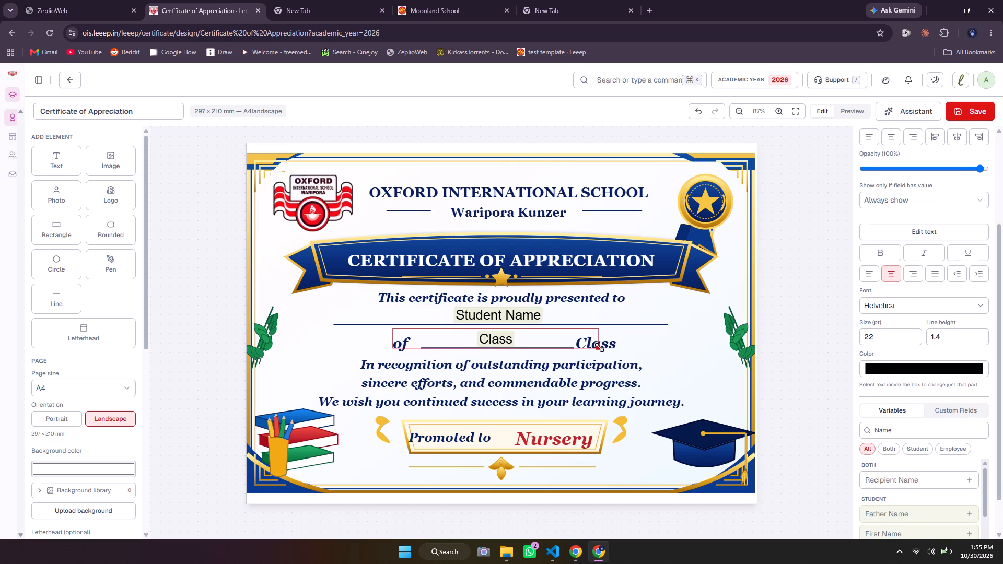
Fine-tune the Class box's size at its lower corner so its bottom edge sits on the blank line.
left_click_drag(599, 347, 601, 349)
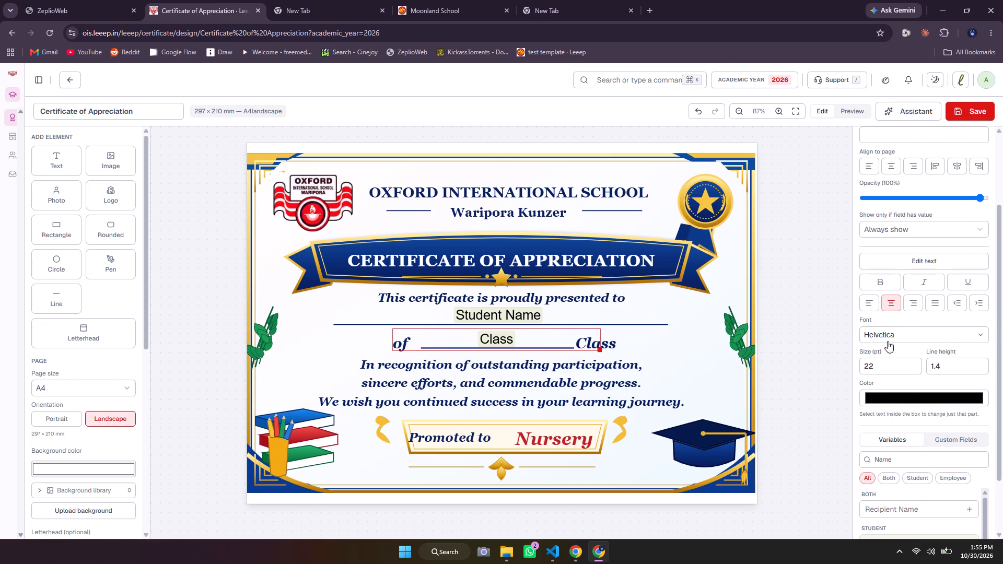
Set the Class field's font to Lora.
left_click(912, 332)
scroll(907, 396, "down", 2)
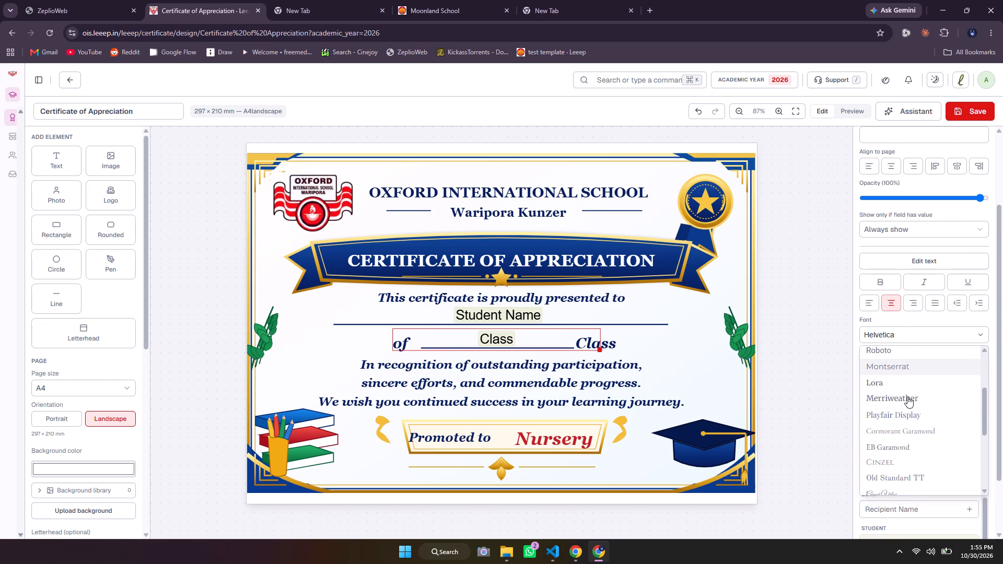
scroll(907, 396, "down", 3)
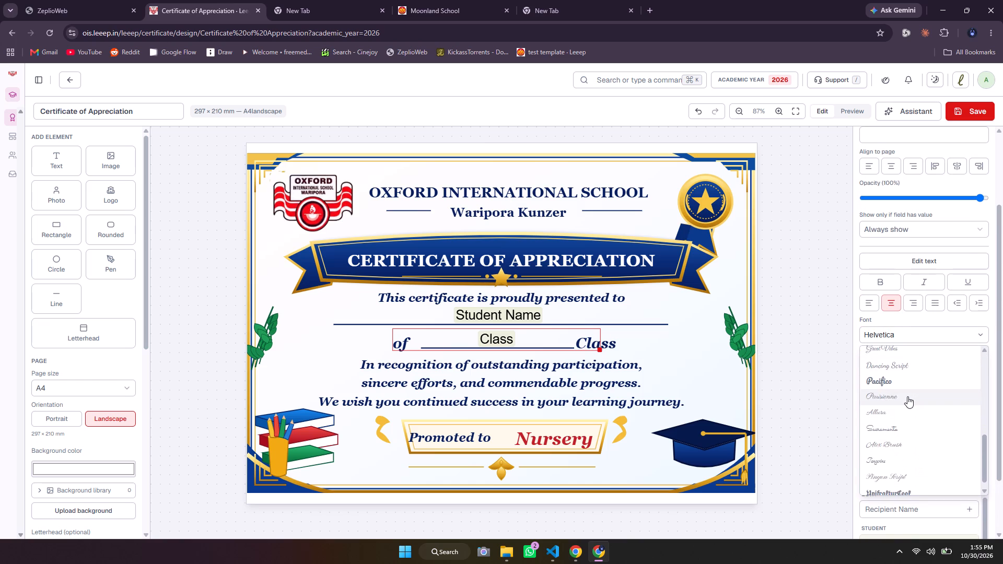
scroll(907, 396, "down", 1)
scroll(896, 386, "up", 5)
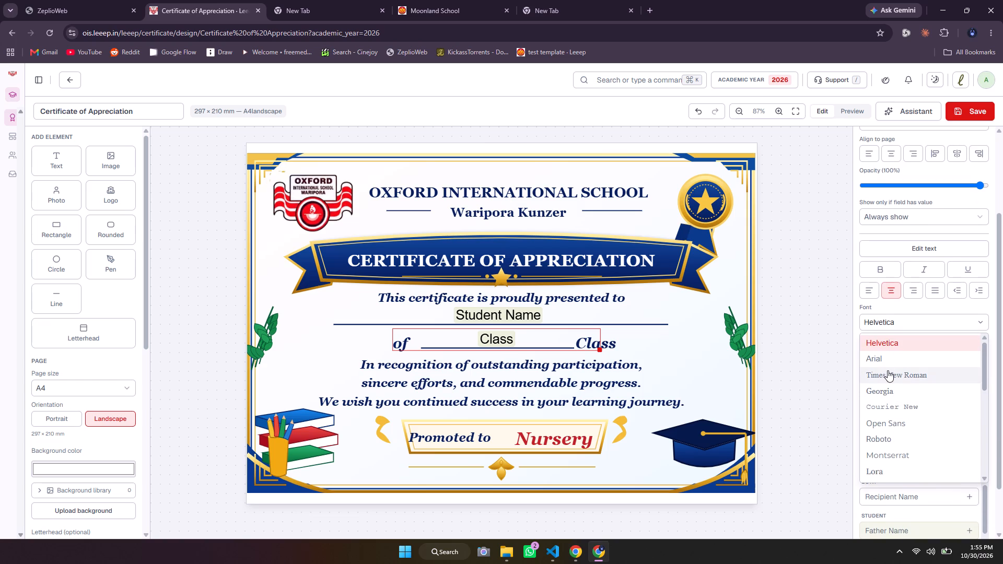
key("alt+Tab")
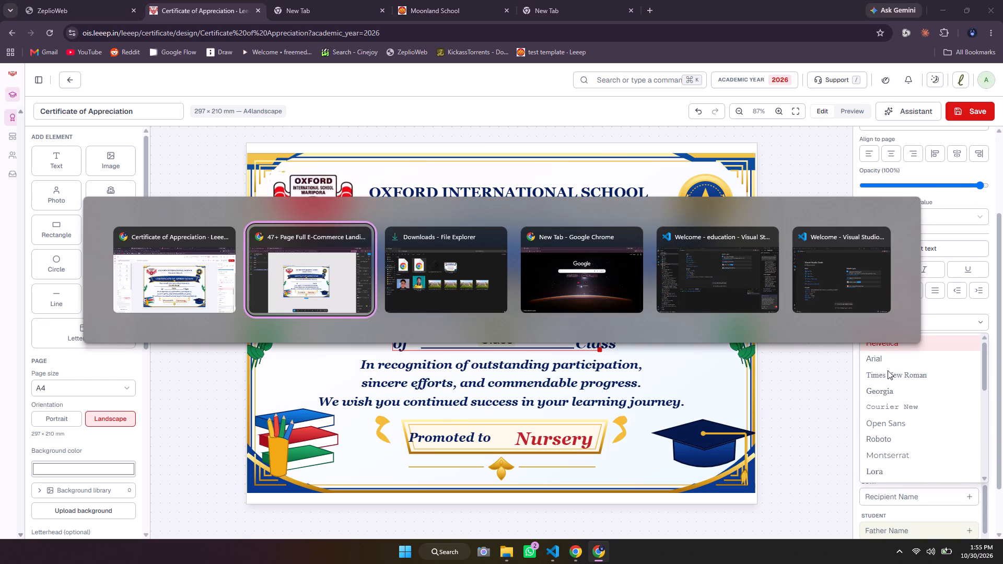
key("alt+Tab")
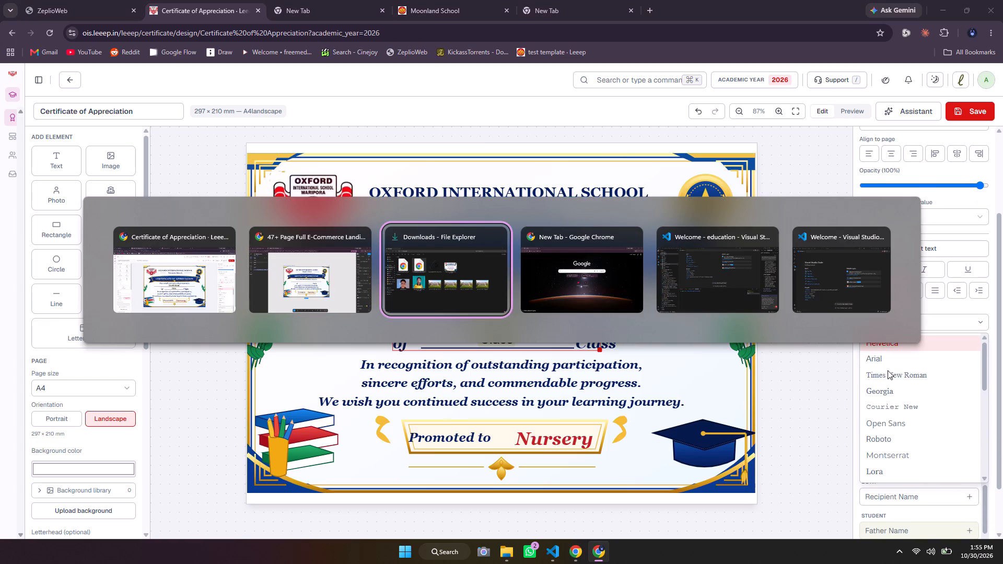
key("alt+Tab")
key("alt+Tab")
key("alt+Tab")
key("alt+Tab")
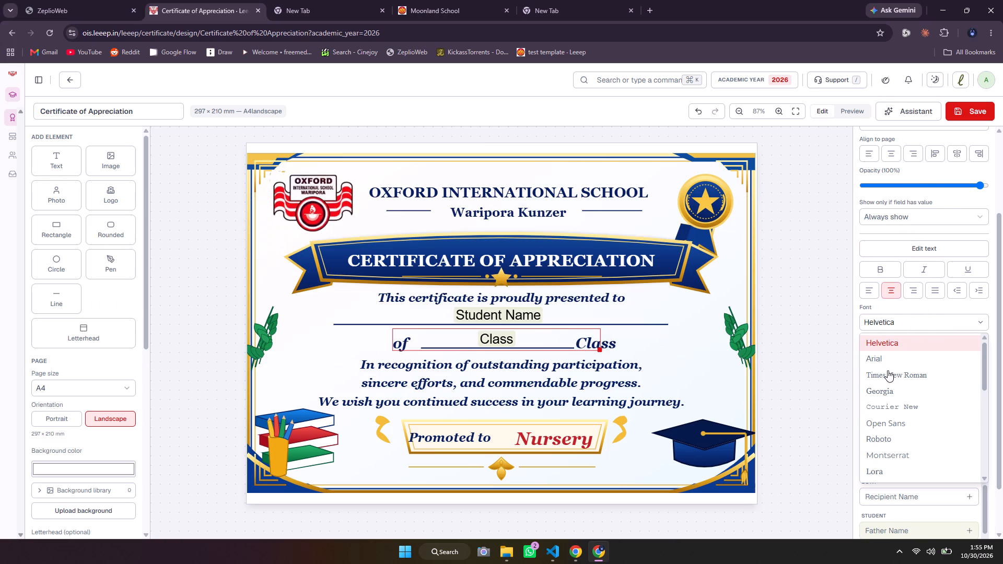
scroll(911, 416, "down", 1)
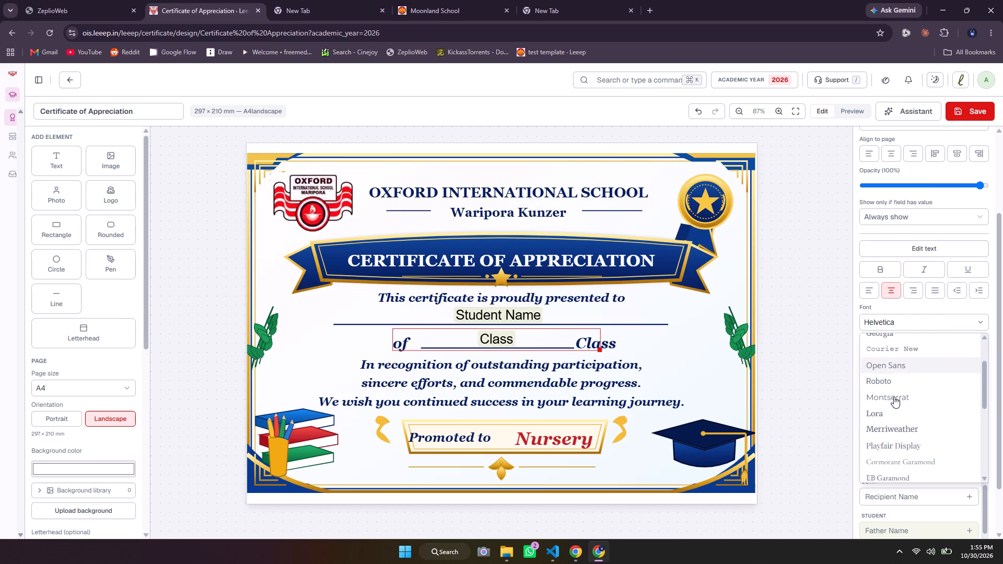
left_click(894, 415)
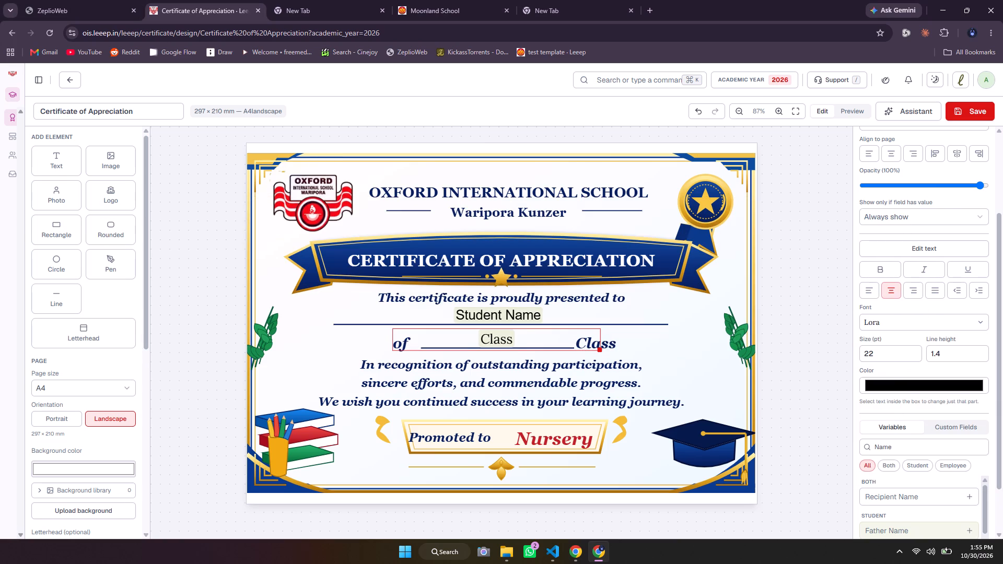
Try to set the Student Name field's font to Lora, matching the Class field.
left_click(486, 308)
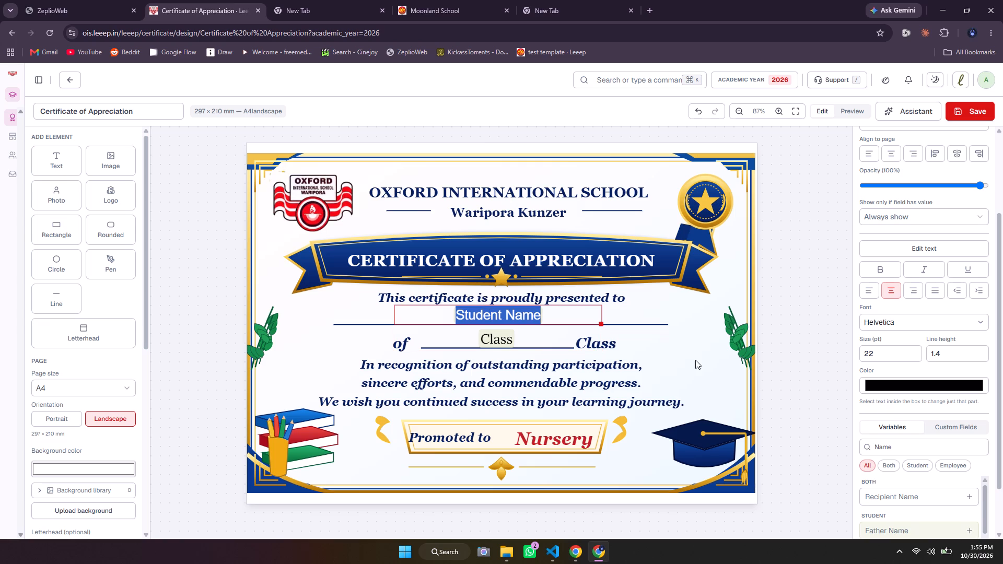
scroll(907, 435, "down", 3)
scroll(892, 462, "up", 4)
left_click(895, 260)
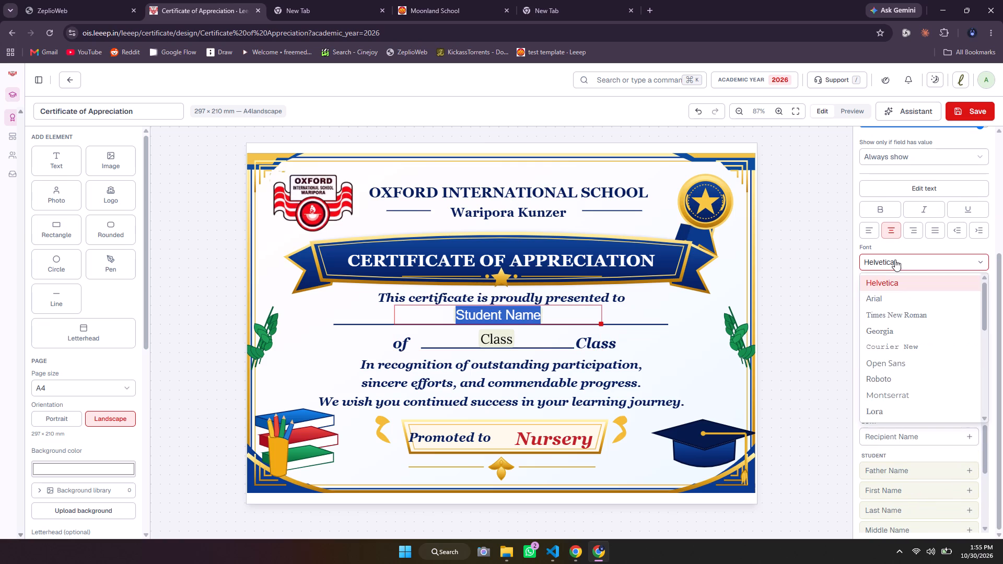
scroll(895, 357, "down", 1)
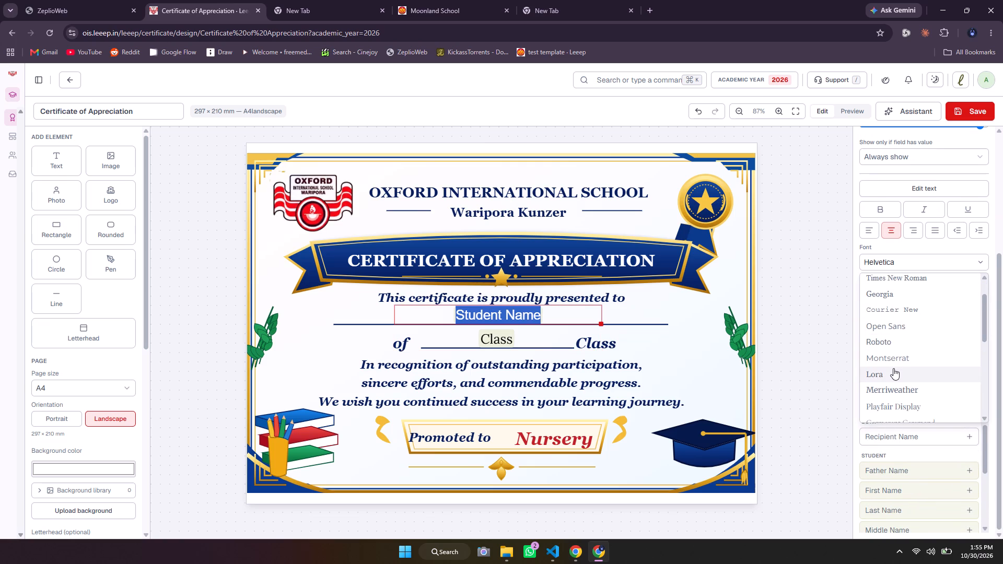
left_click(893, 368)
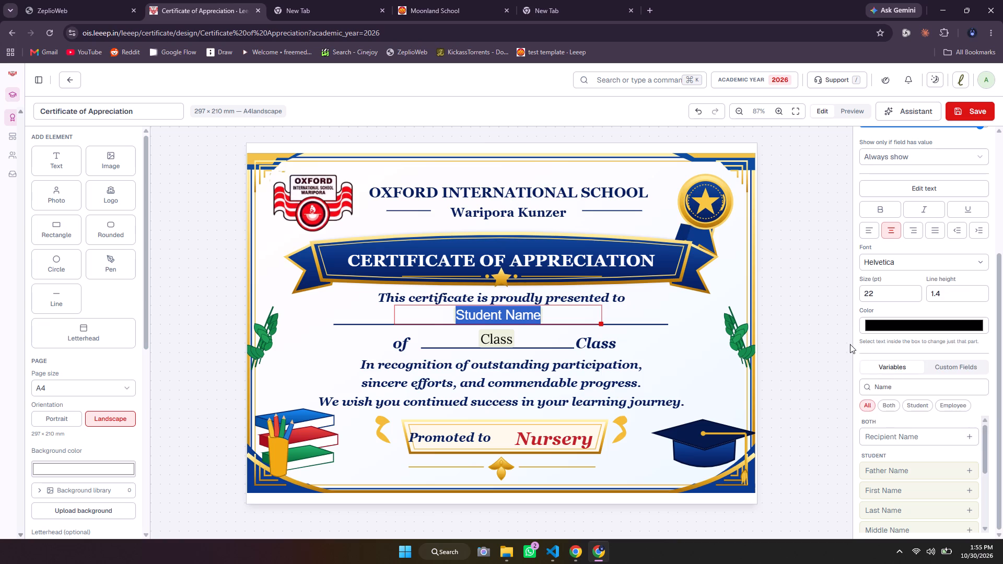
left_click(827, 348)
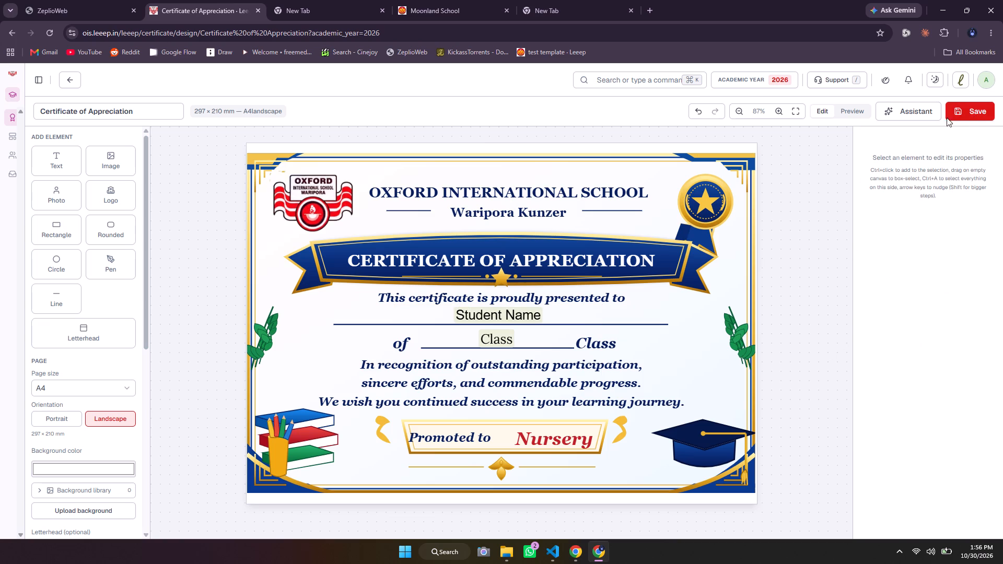
Save the Certificate of Appreciation template.
left_click(964, 114)
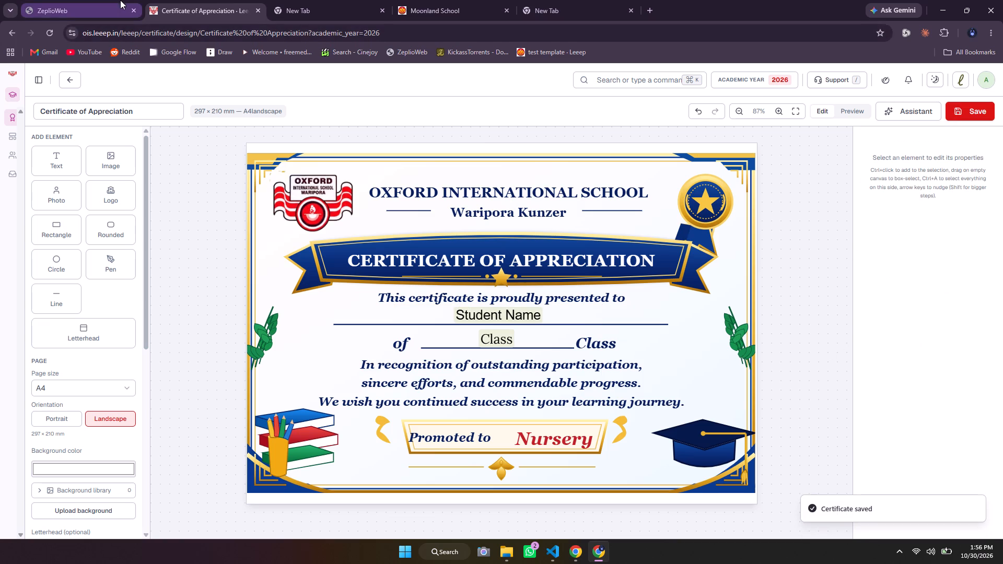
key("alt+Tab")
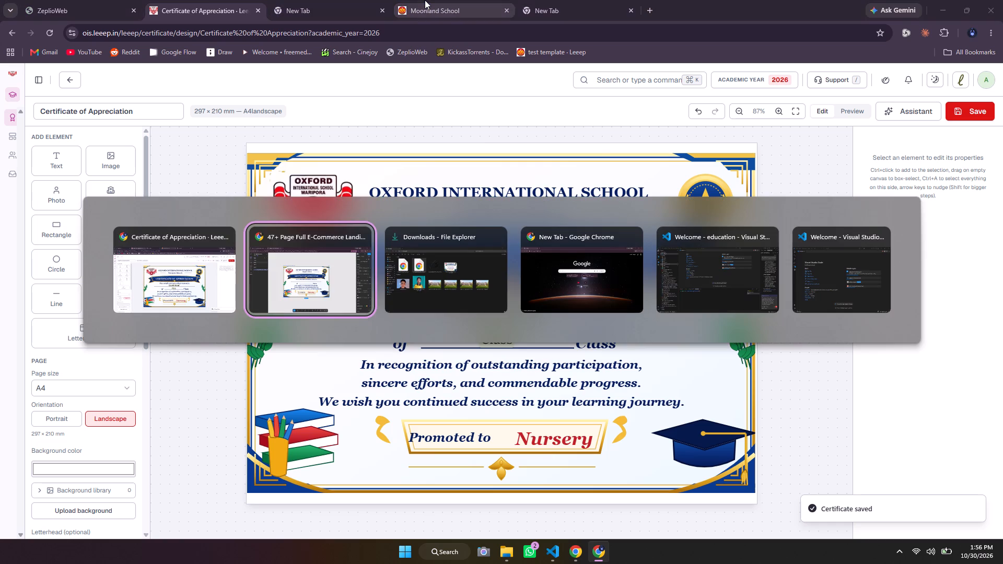
key("alt+Tab")
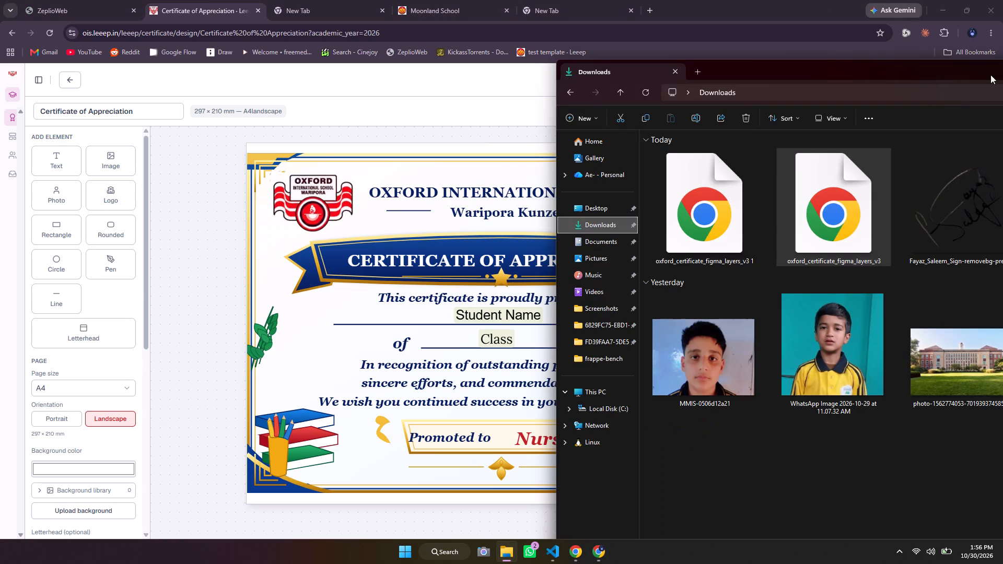
left_click_drag(971, 73, 422, 42)
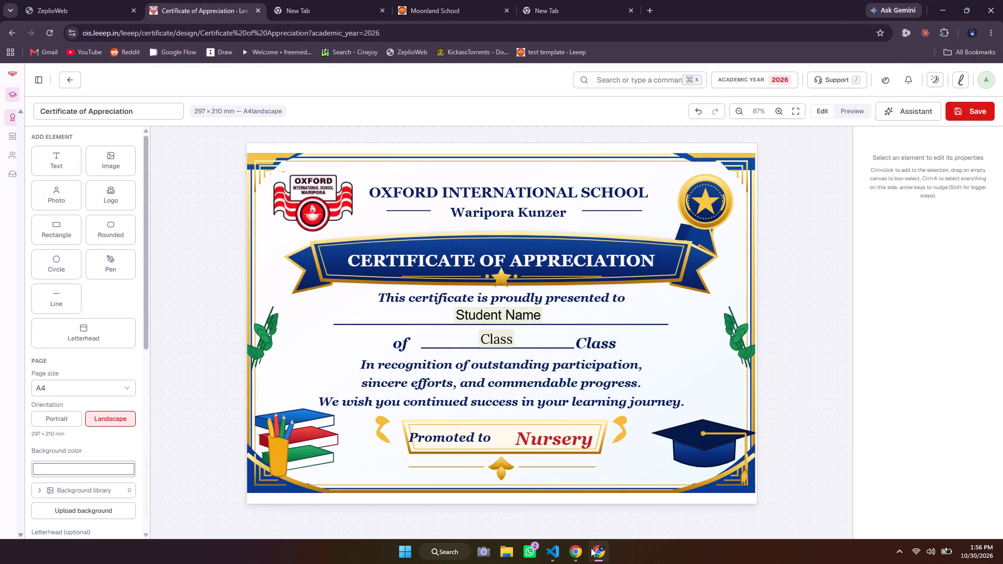
Switch to the Figma certificate design and change the promotion banner's "Nursery" text to "Pre-Nursery".
left_click(579, 554)
double_click(502, 373)
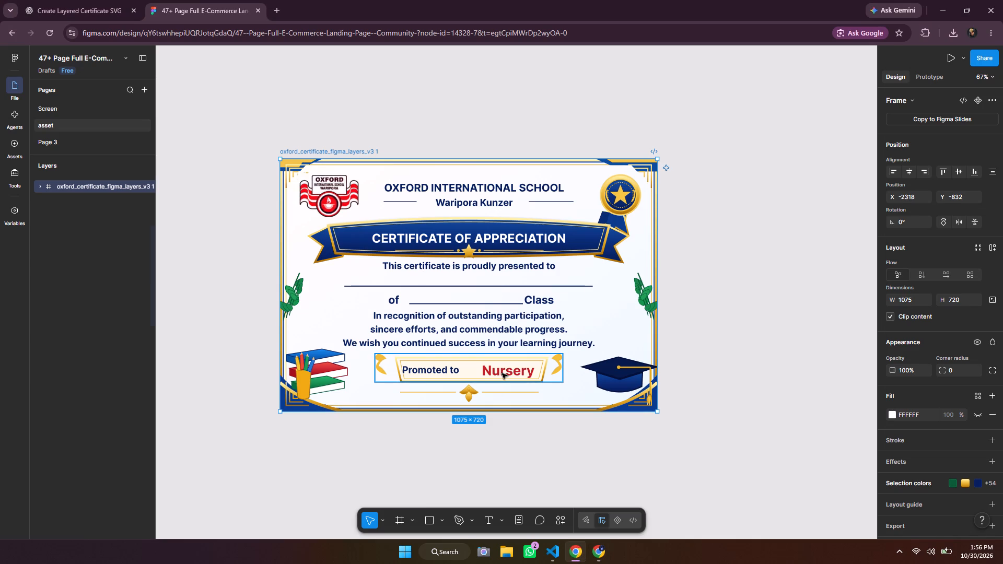
double_click(519, 372)
left_click(531, 371)
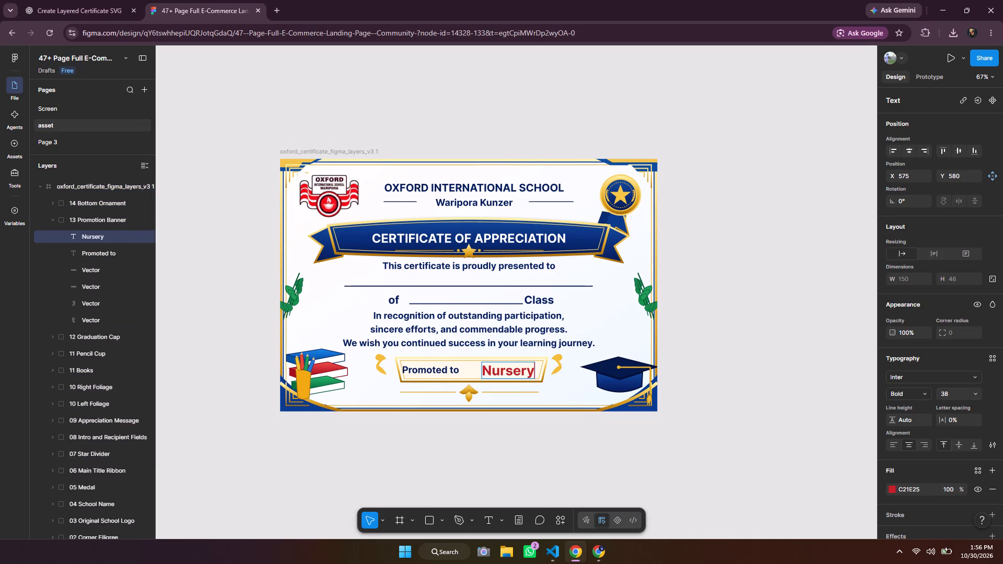
key("ctrl+Left")
type("Pre-")
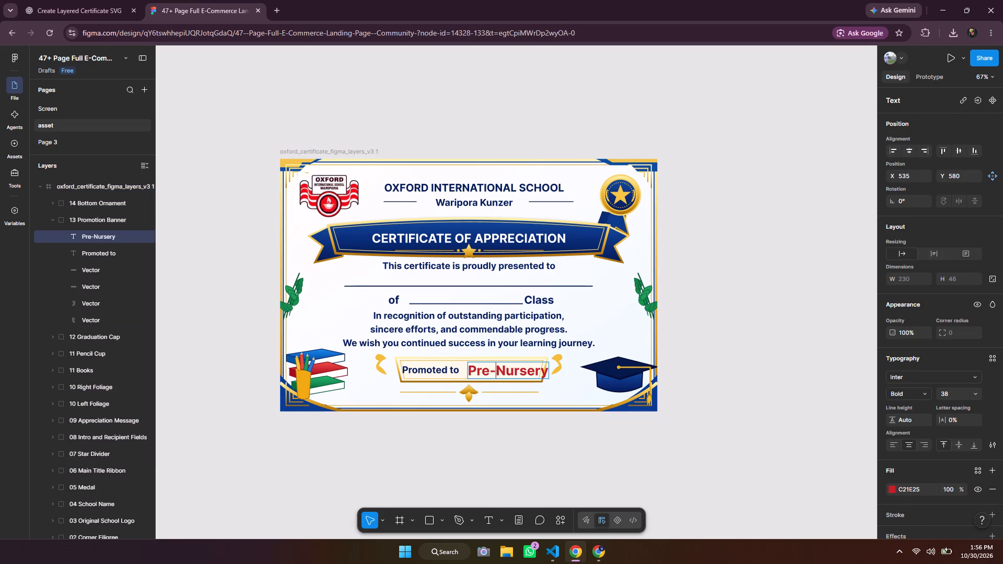
left_click(509, 370)
left_click(442, 406)
Resize the Pre-Nursery text box to start at X 504 with a width of 246 so it fits inside the promotion banner.
left_click(493, 374)
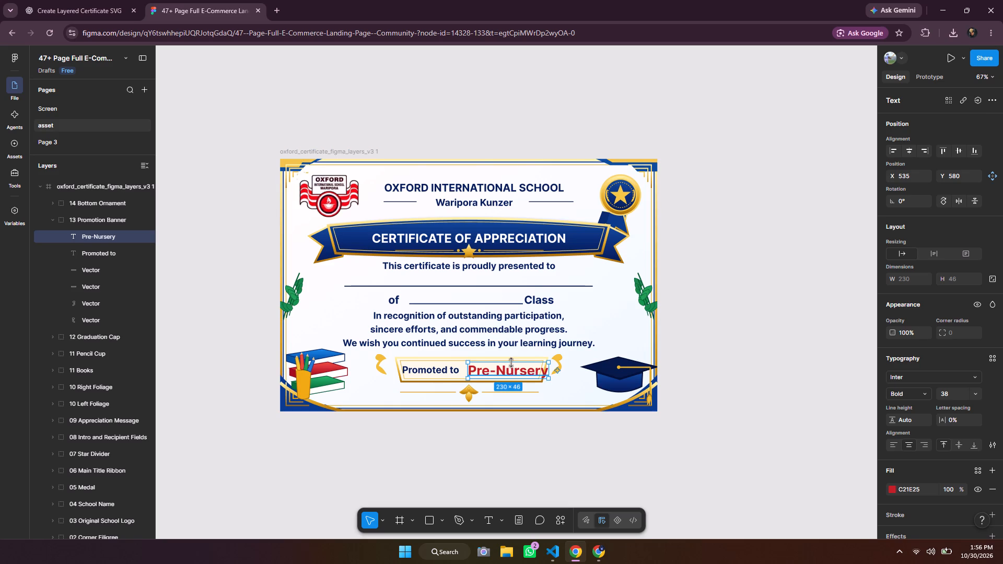
left_click_drag(470, 373, 466, 373)
left_click_drag(466, 373, 457, 373)
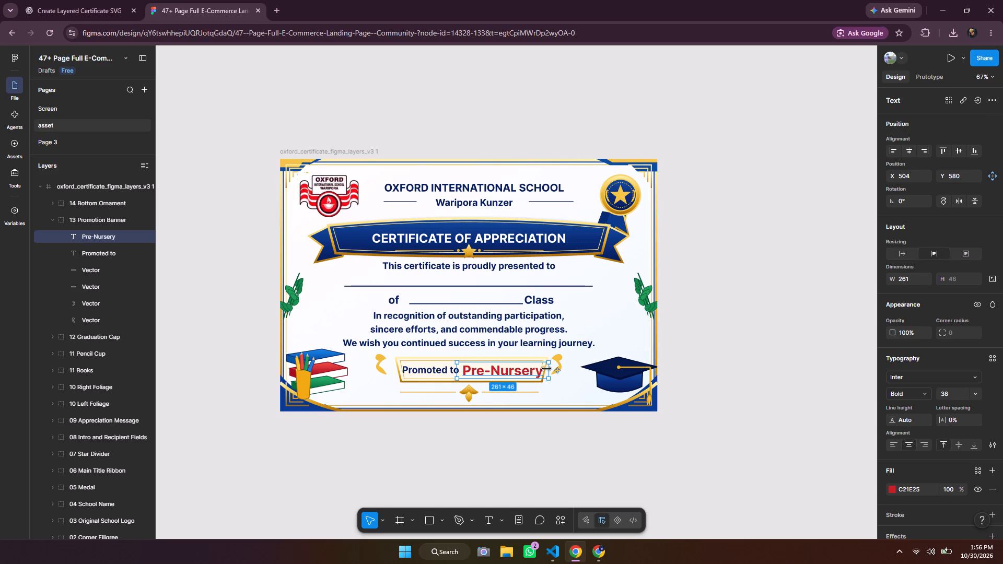
left_click_drag(546, 370, 541, 370)
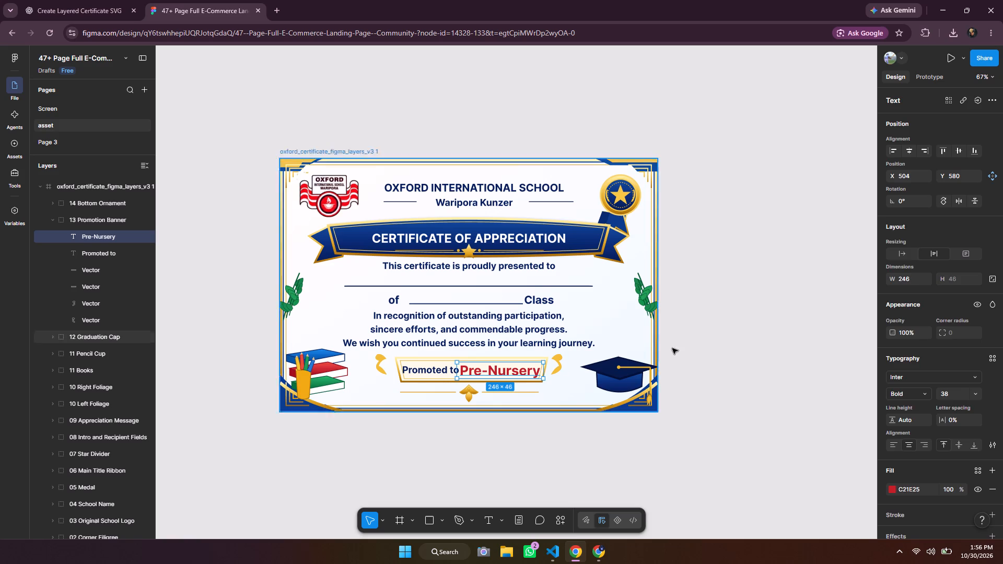
left_click(709, 342)
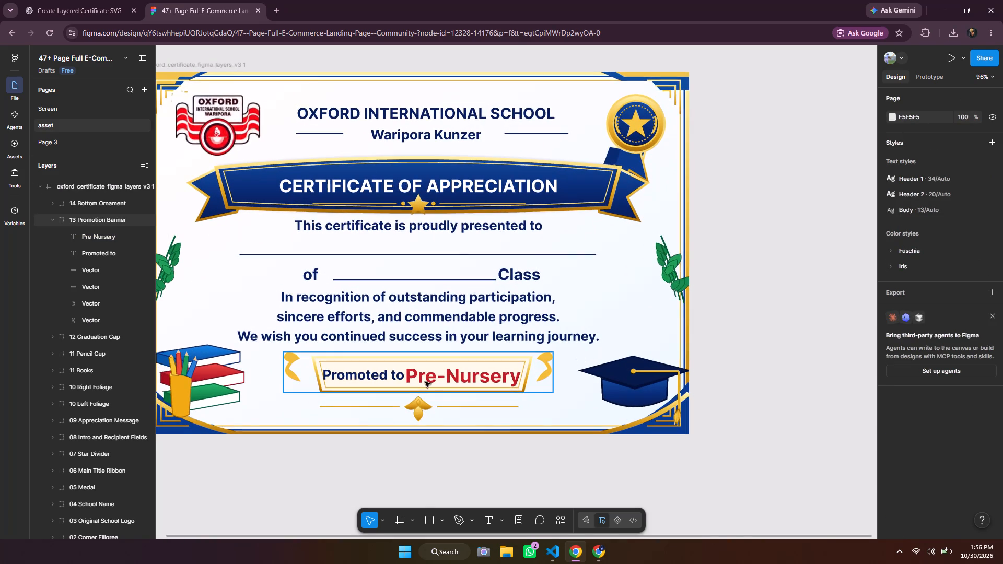
double_click(424, 380)
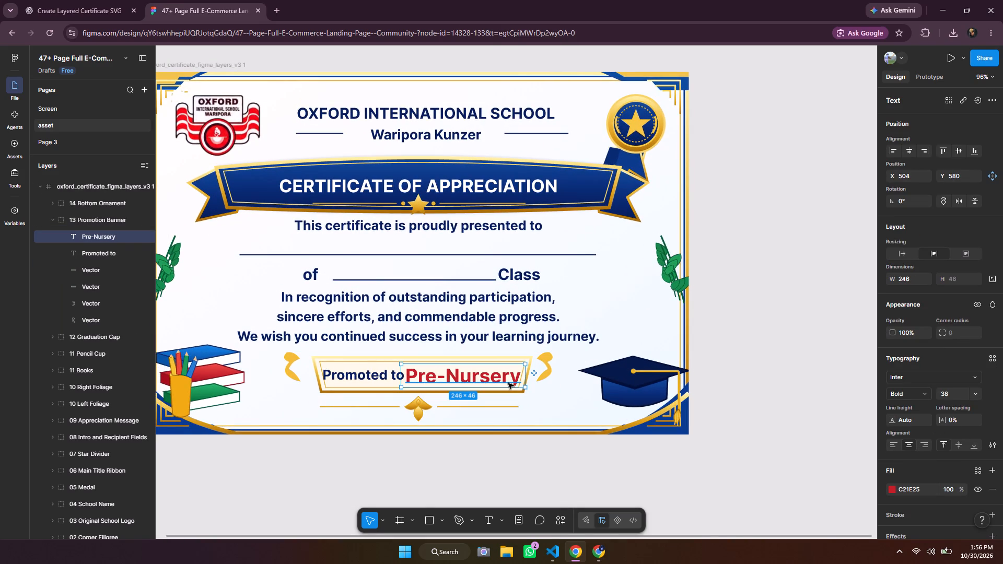
left_click(703, 369)
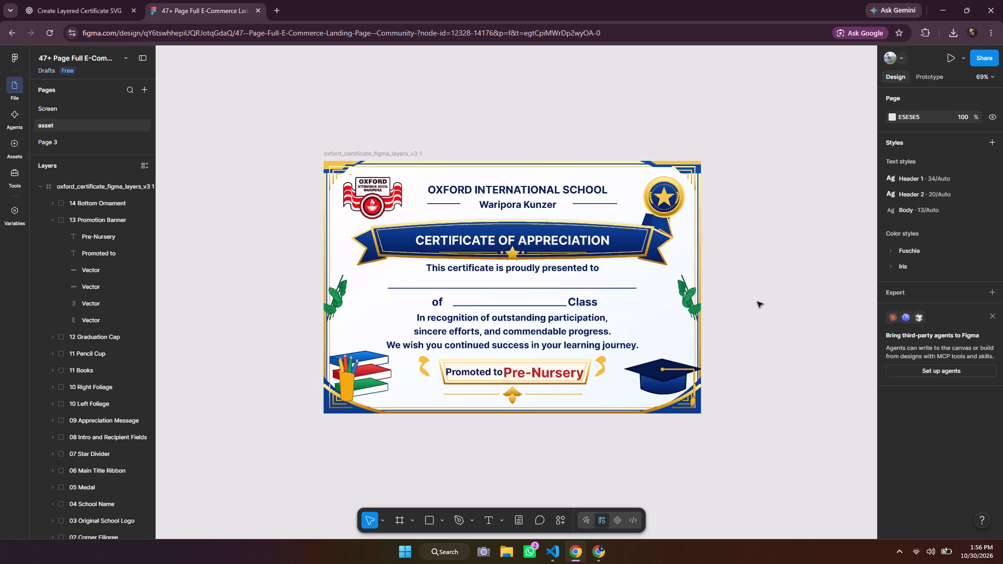
Export the whole Pre-Nursery certificate frame, oxford_certificate_figma_layers_v3 1, as an SVG after expanding its export preview.
scroll(757, 302, "left", 2)
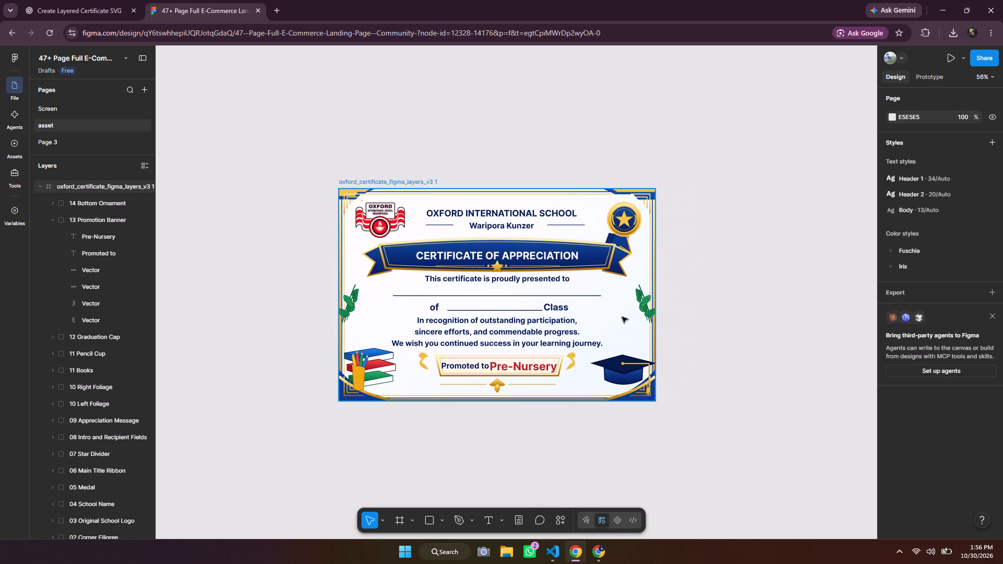
left_click_drag(318, 181, 537, 361)
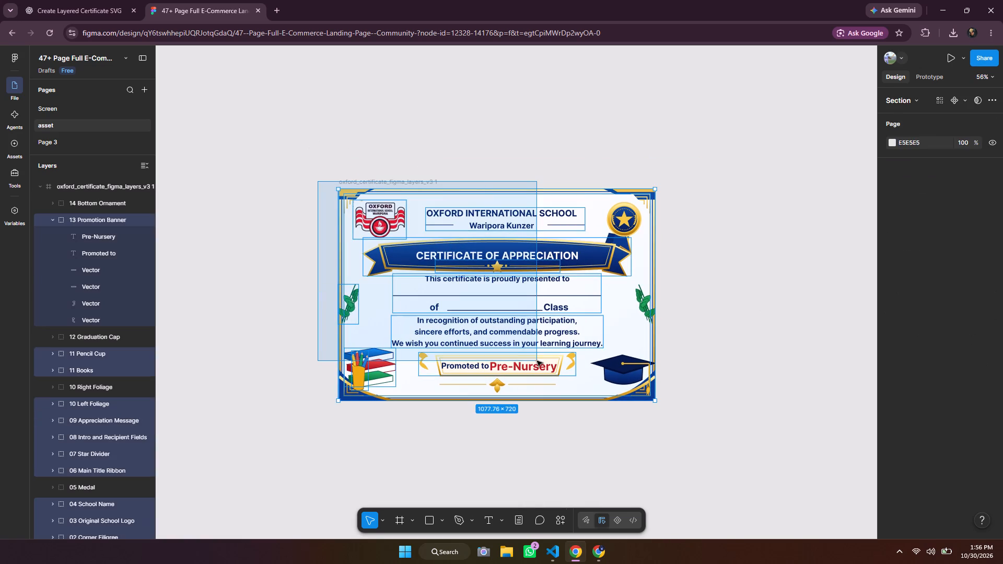
left_click_drag(537, 361, 718, 449)
scroll(973, 502, "down", 3)
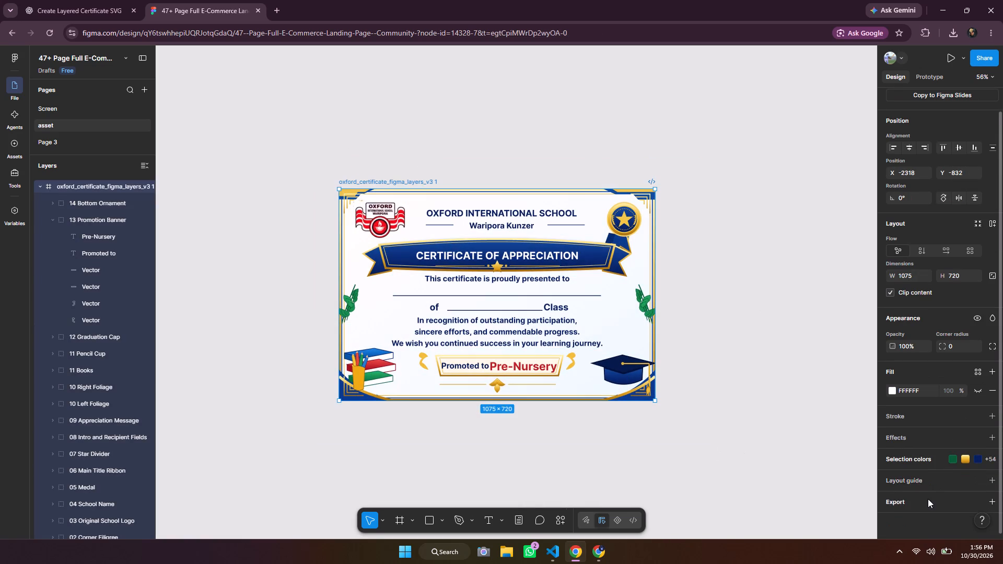
left_click(928, 499)
scroll(917, 454, "down", 2)
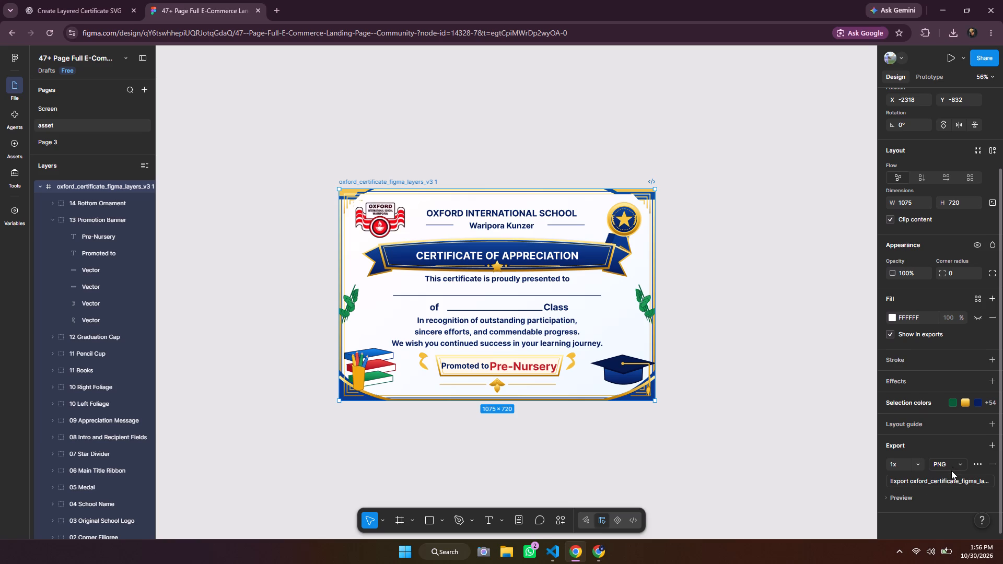
left_click(962, 464)
left_click(951, 488)
scroll(934, 502, "down", 1)
left_click(910, 498)
scroll(910, 498, "down", 2)
left_click(941, 409)
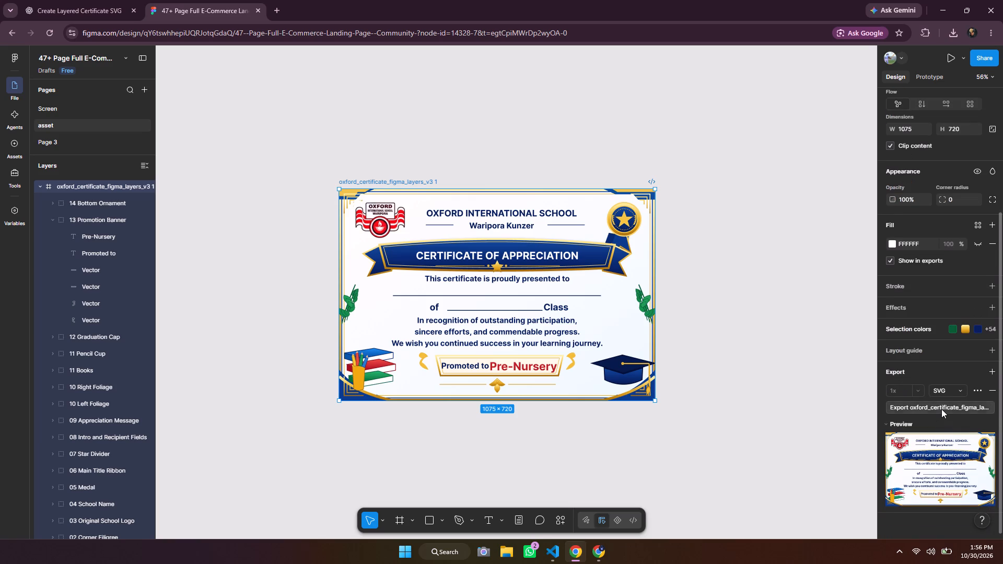
Switch to the Certificate of Appreciation design in Leeep.
left_click(943, 7)
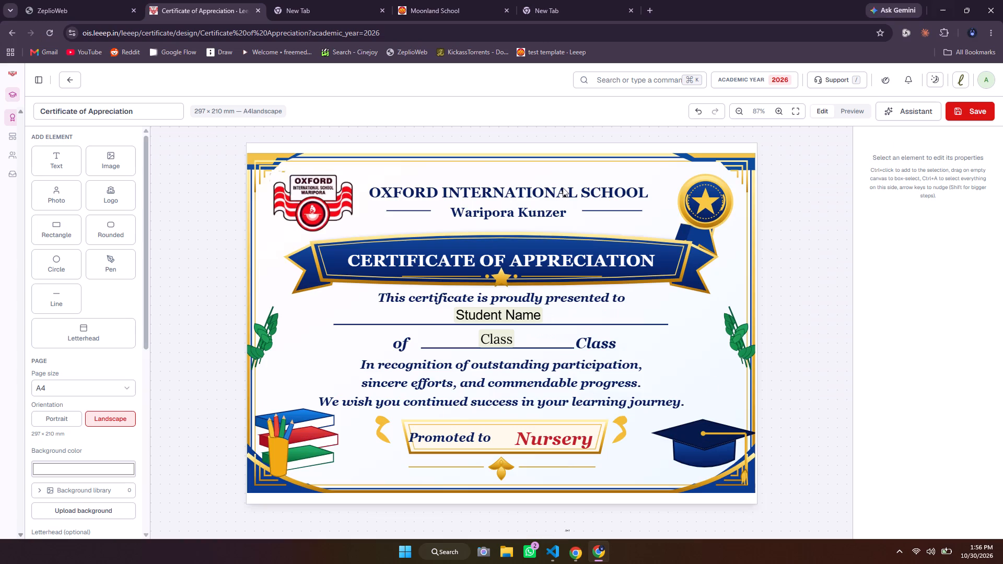
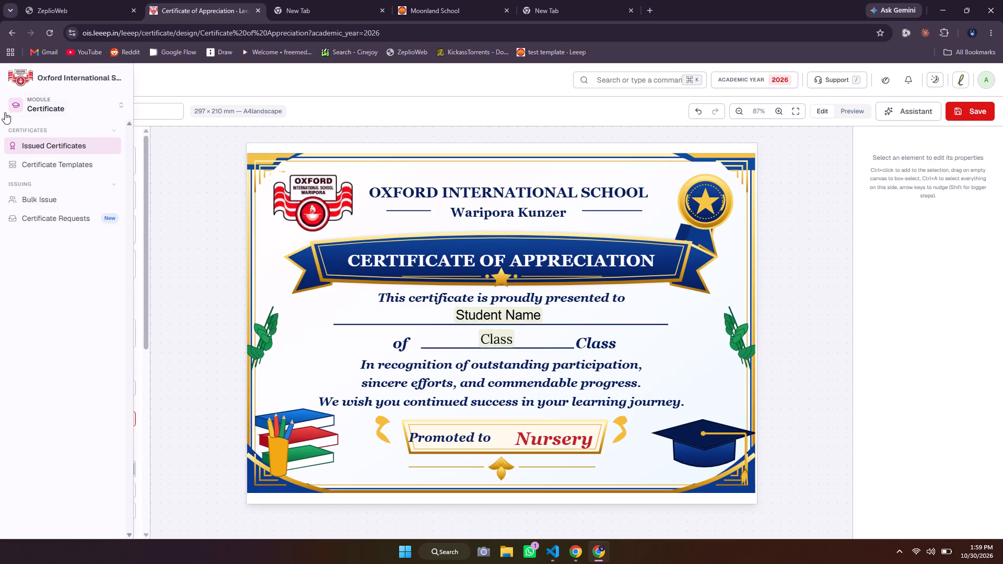
Return to the certificate templates list and create a new certificate named "certificate of appreciation pre-nursery".
left_click(66, 79)
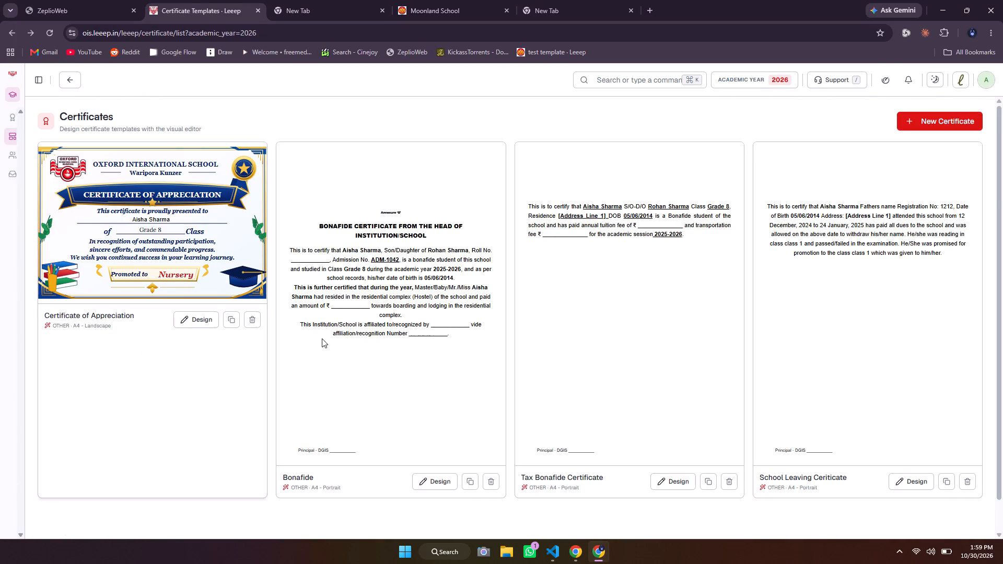
left_click(138, 319)
left_click(109, 318)
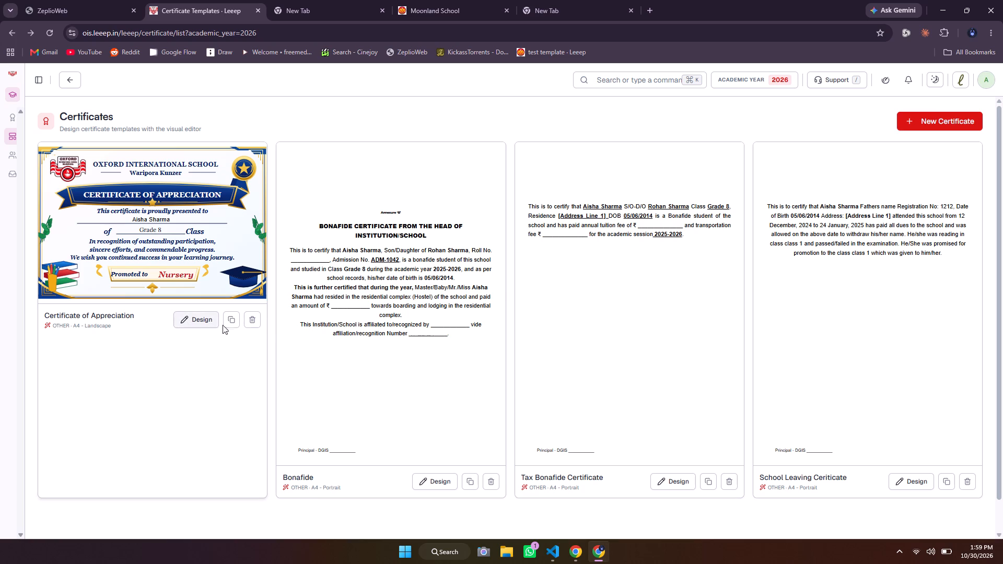
left_click(913, 121)
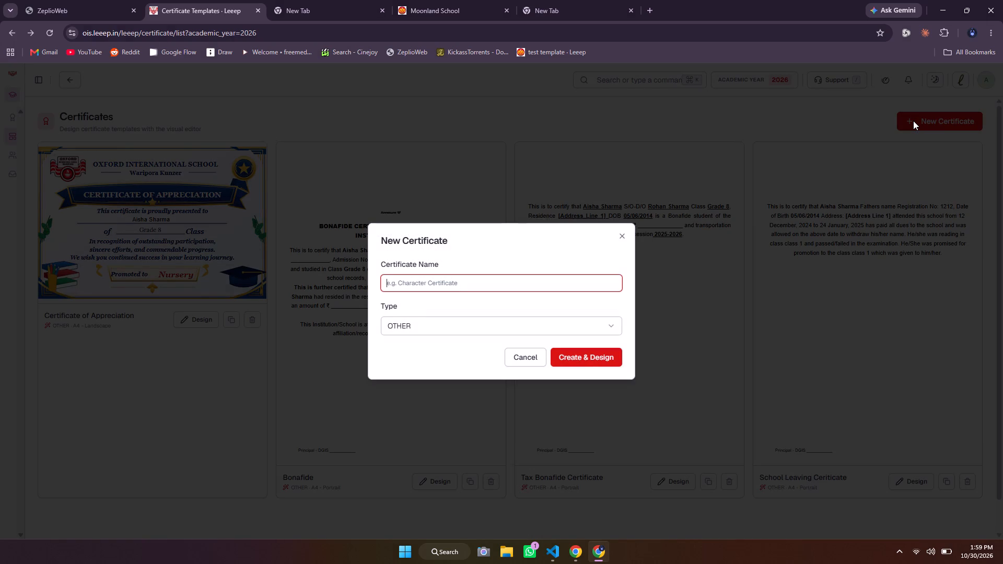
type("certificate of appreciation")
key("space")
type("pre-nurc")
key("BackSpace")
type("sery")
key("Return")
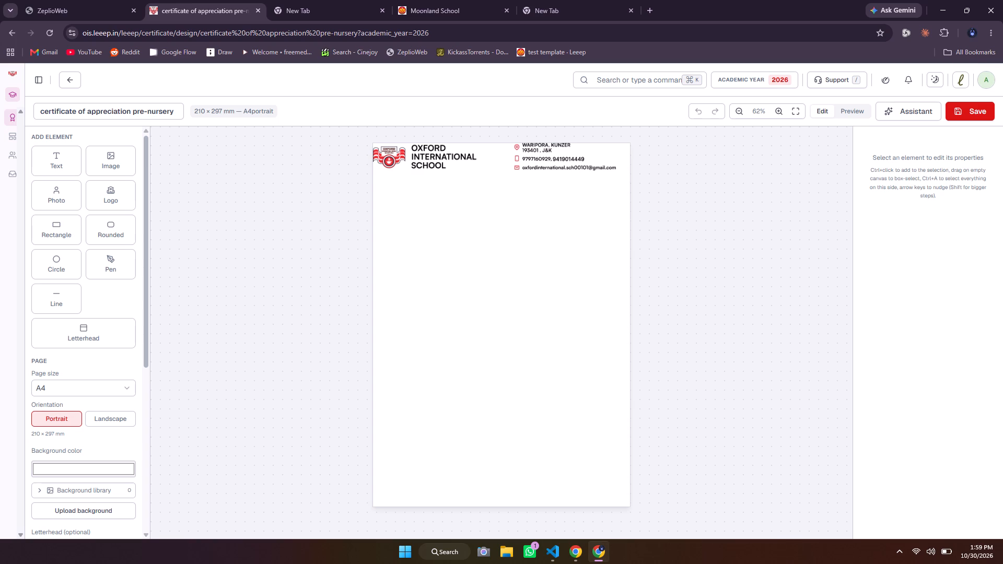
Set the new certificate's letterhead to None.
scroll(37, 480, "down", 3)
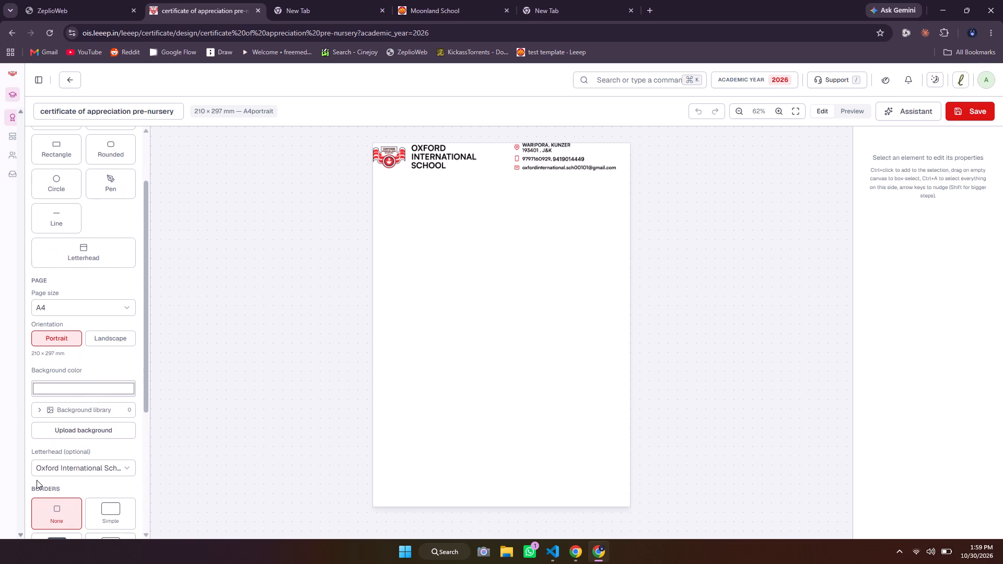
left_click(57, 467)
left_click(61, 482)
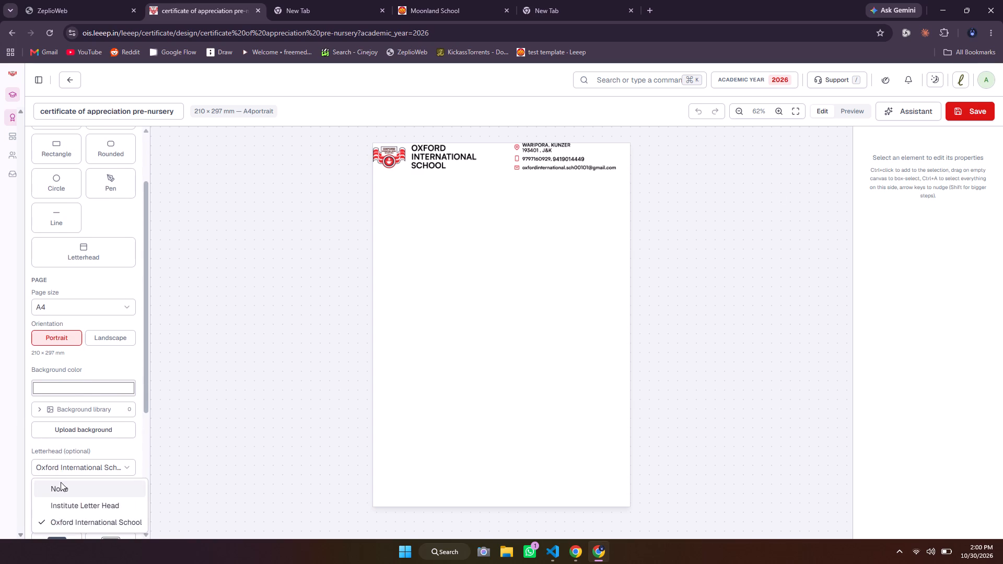
Insert the exported certificate image "oxford_certificate_figma_layers_v3 1 (1)" from Downloads onto the page.
scroll(24, 382, "up", 2)
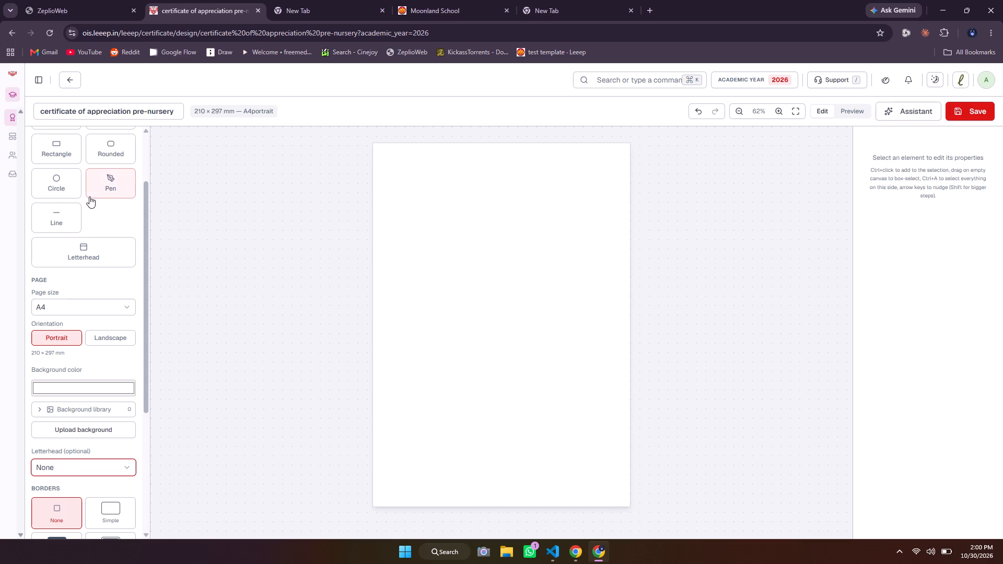
scroll(89, 196, "up", 4)
left_click(104, 163)
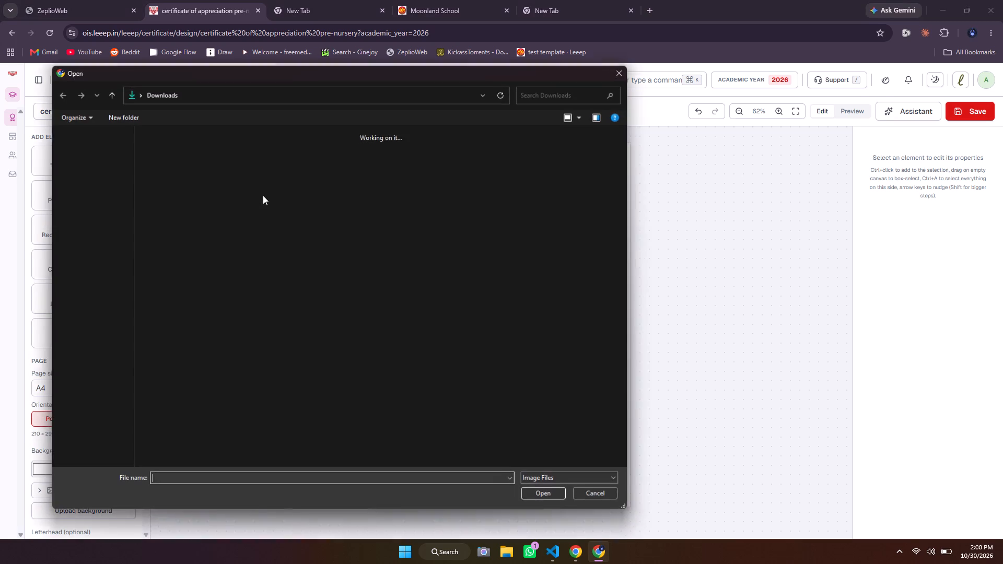
left_click(174, 192)
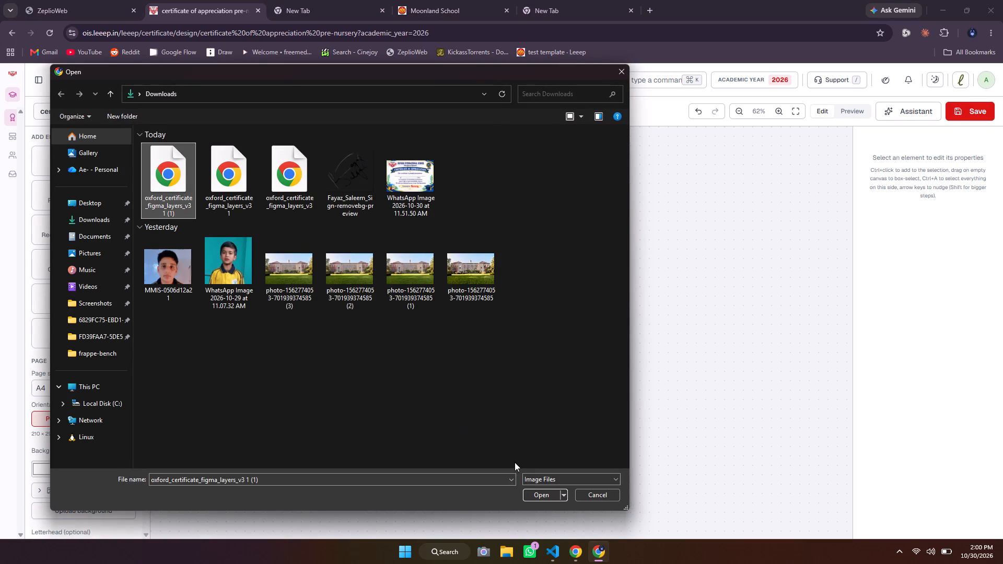
left_click(541, 493)
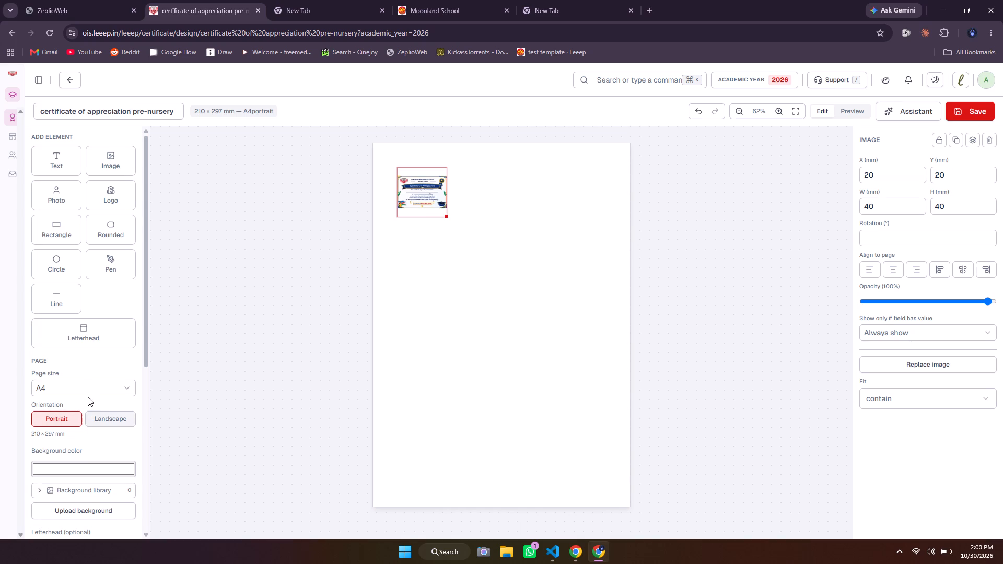
Change the A4 page orientation to Landscape.
left_click_drag(92, 409, 96, 420)
left_click(96, 420)
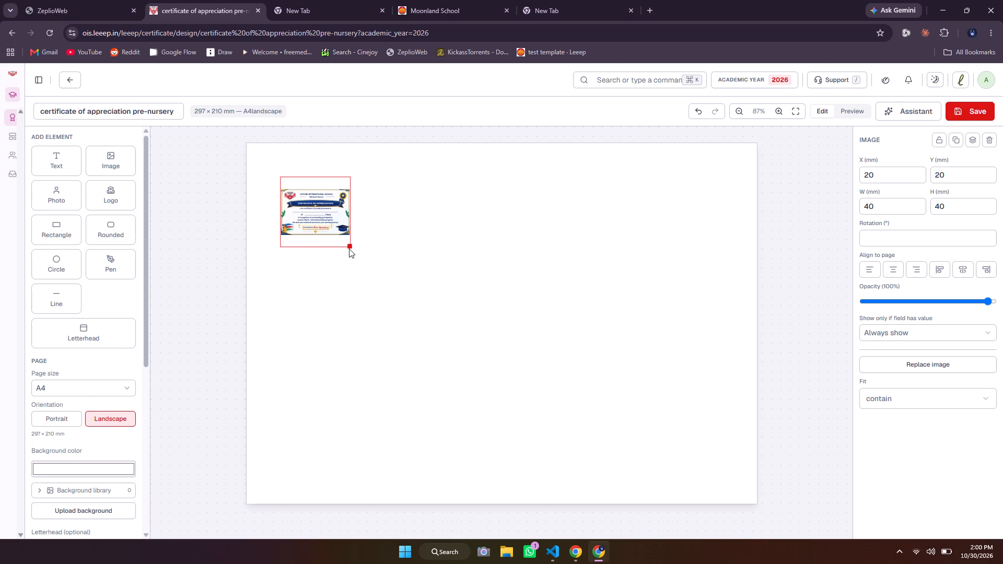
Move the certificate image to X 0, Y 0 and enlarge it to about 297 × 209 mm so it fills the page.
left_click_drag(351, 244, 650, 462)
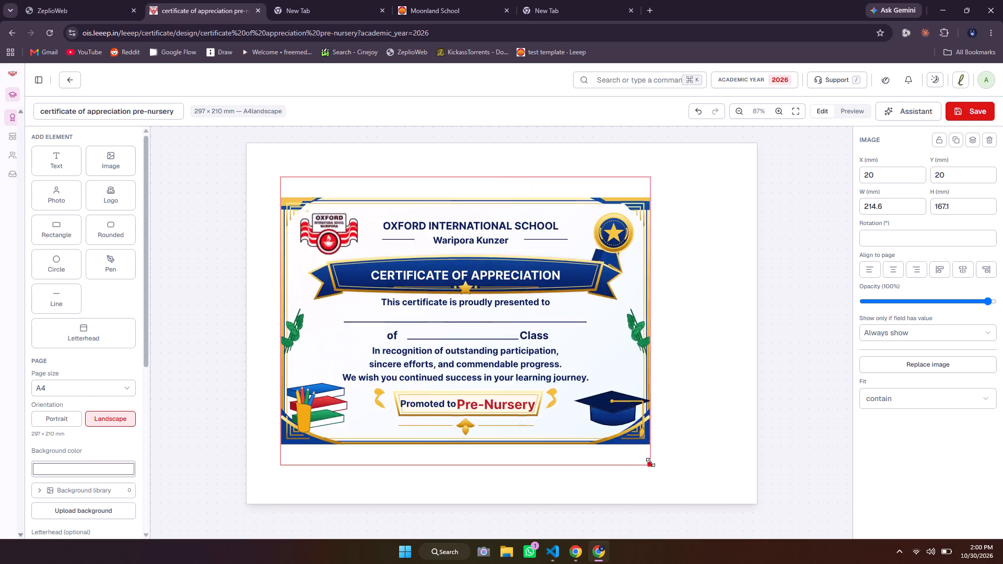
left_click_drag(650, 462, 758, 500)
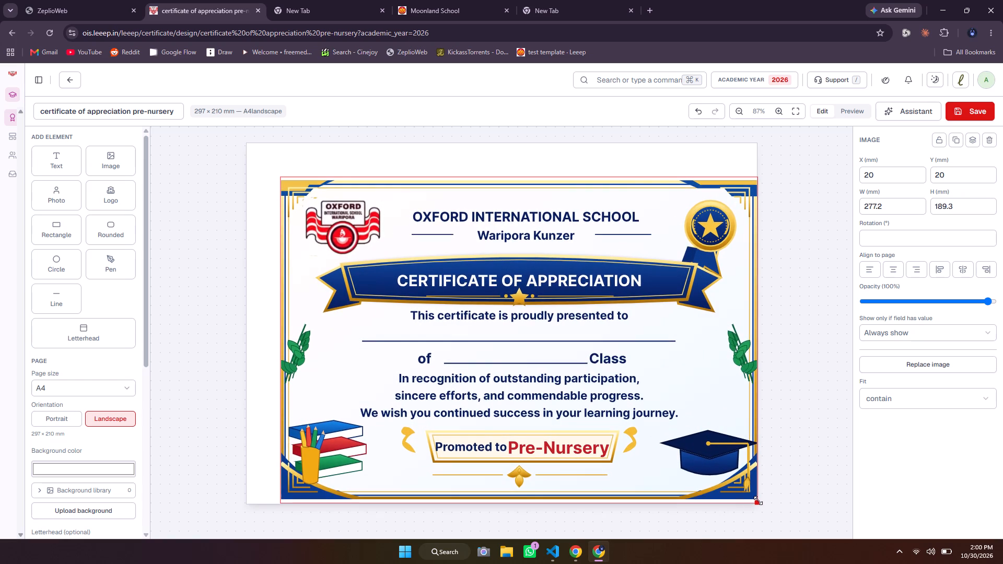
left_click(353, 278)
left_click_drag(336, 232, 295, 195)
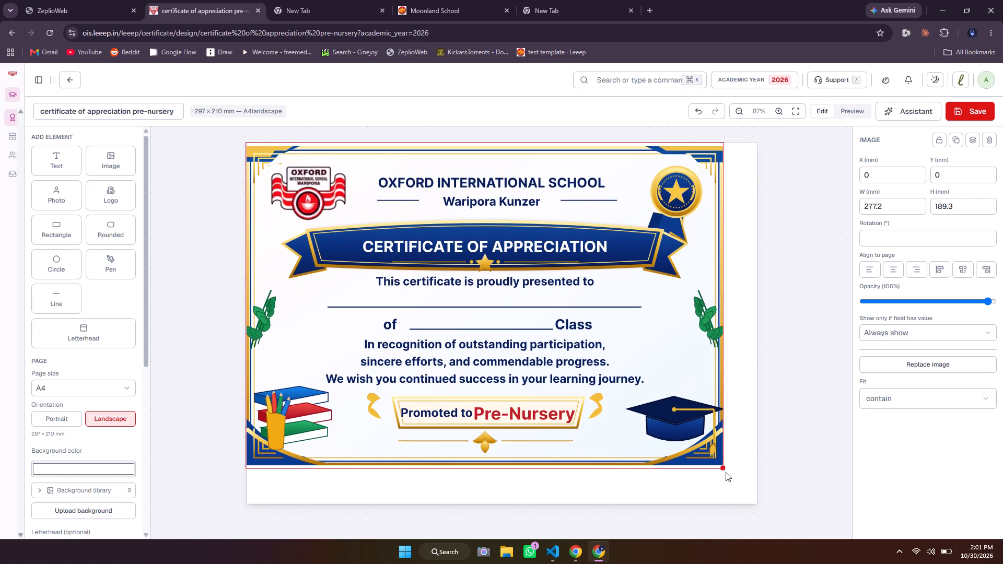
left_click_drag(723, 467, 757, 500)
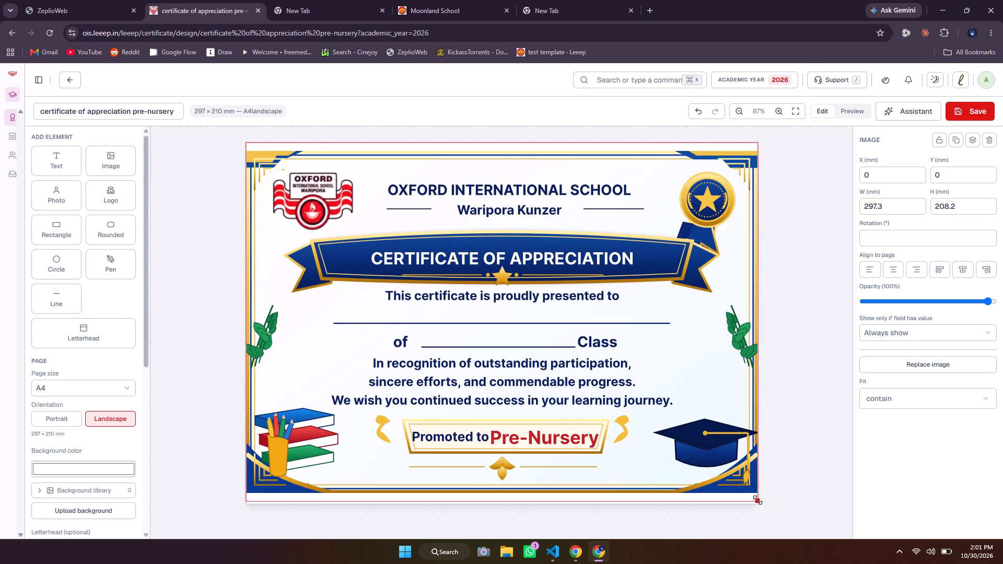
left_click_drag(757, 500, 756, 501)
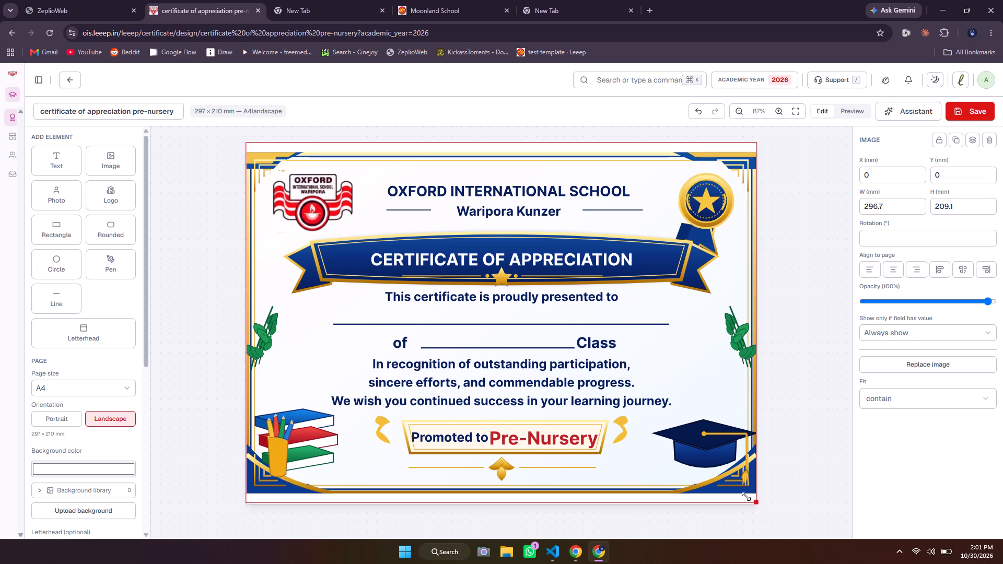
Add a text element and place it over the name line below "proudly presented to", at about X 85 mm, Y 96 mm.
left_click(54, 167)
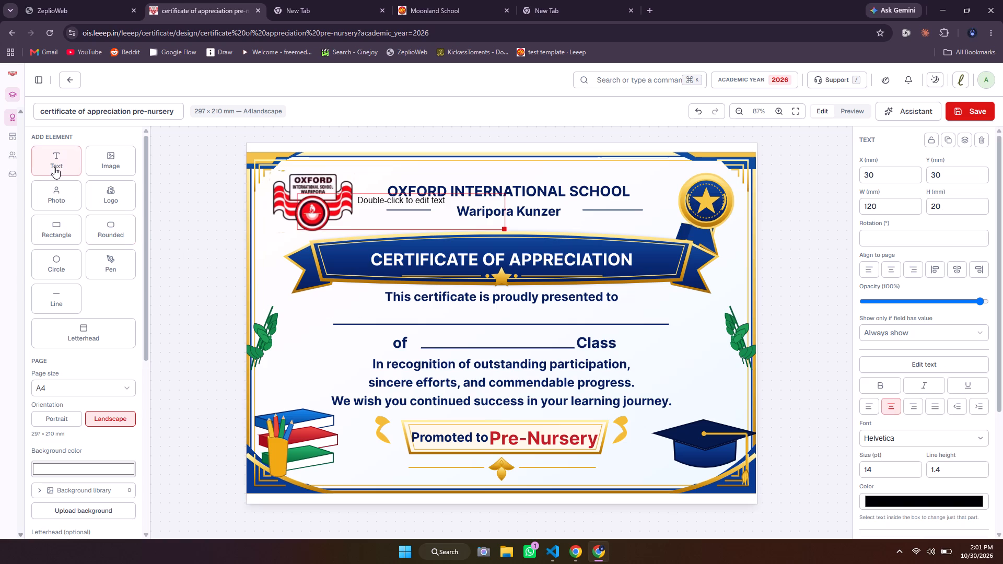
left_click_drag(406, 206, 426, 248)
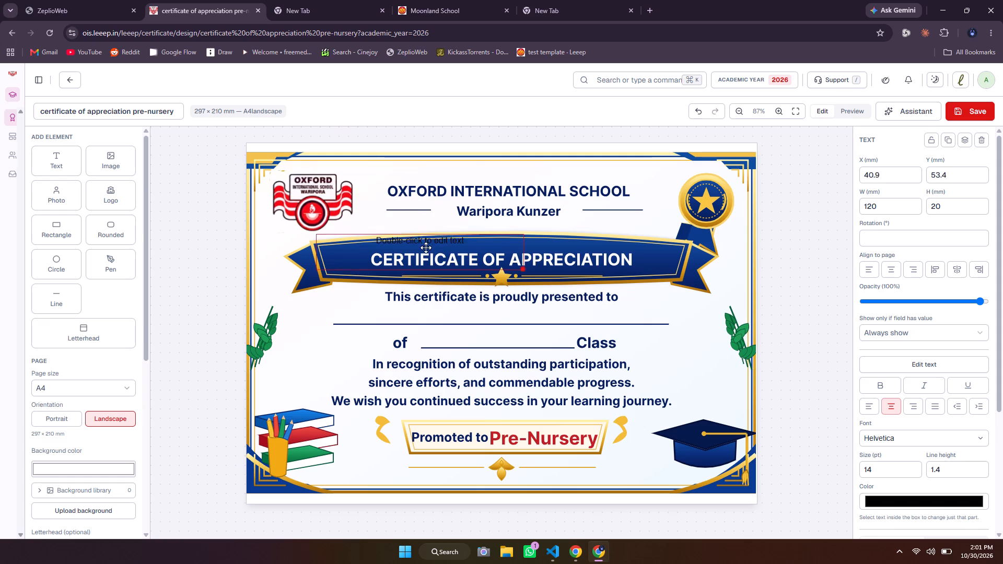
left_click_drag(426, 248, 501, 320)
left_click(501, 320)
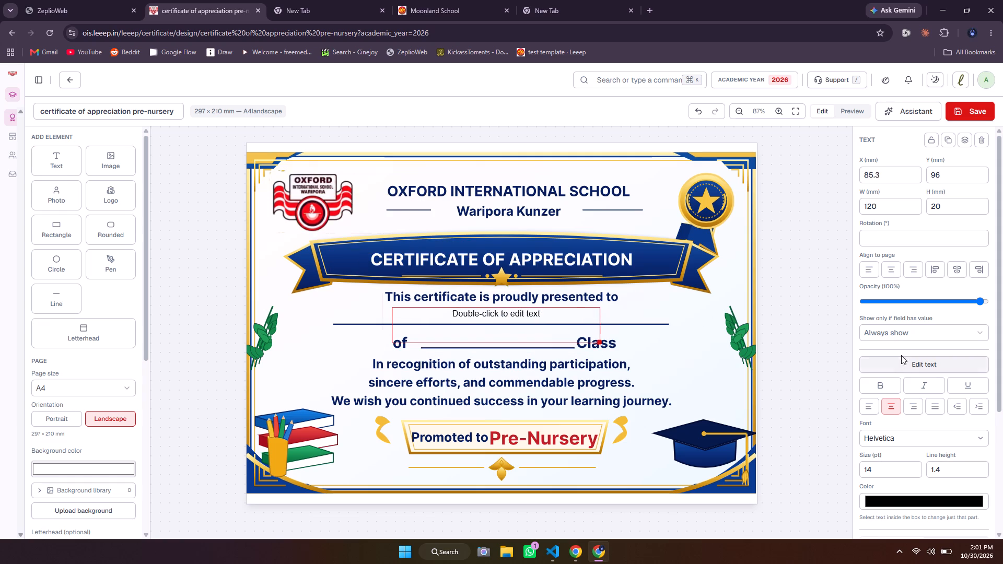
Set the font size of the text box on the name line to 22 pt.
left_click(913, 463)
key("Up")
key("Up")
key("Up")
key("Up")
key("Up")
key("Up")
key("Up")
key("Up")
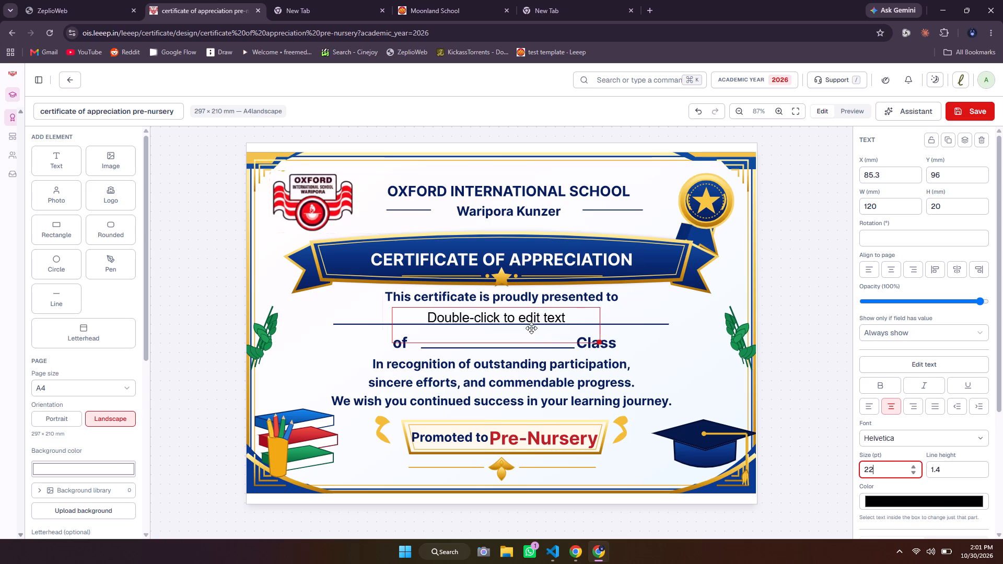
Clear the placeholder text from the text box on the name line.
triple_click(553, 323)
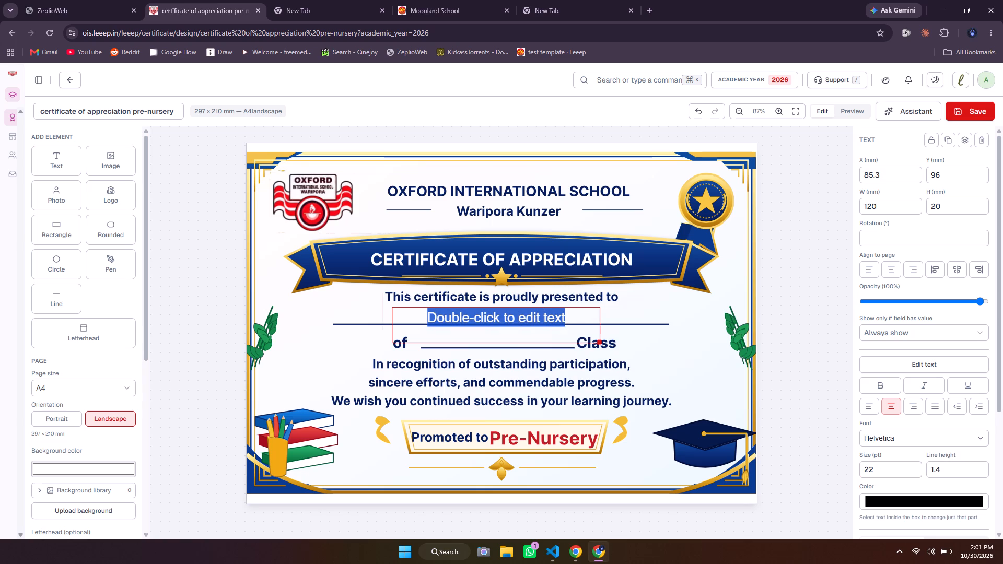
key("BackSpace")
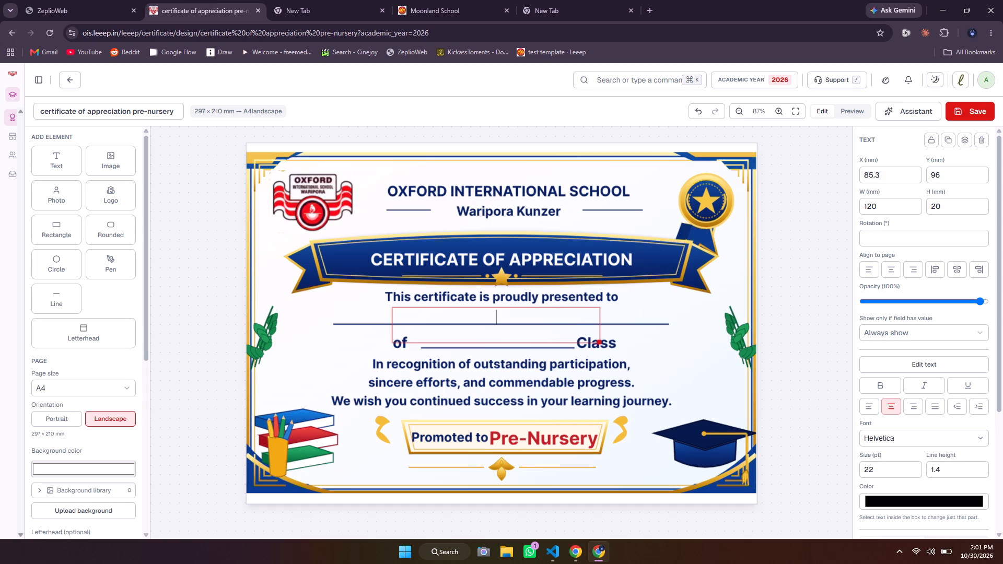
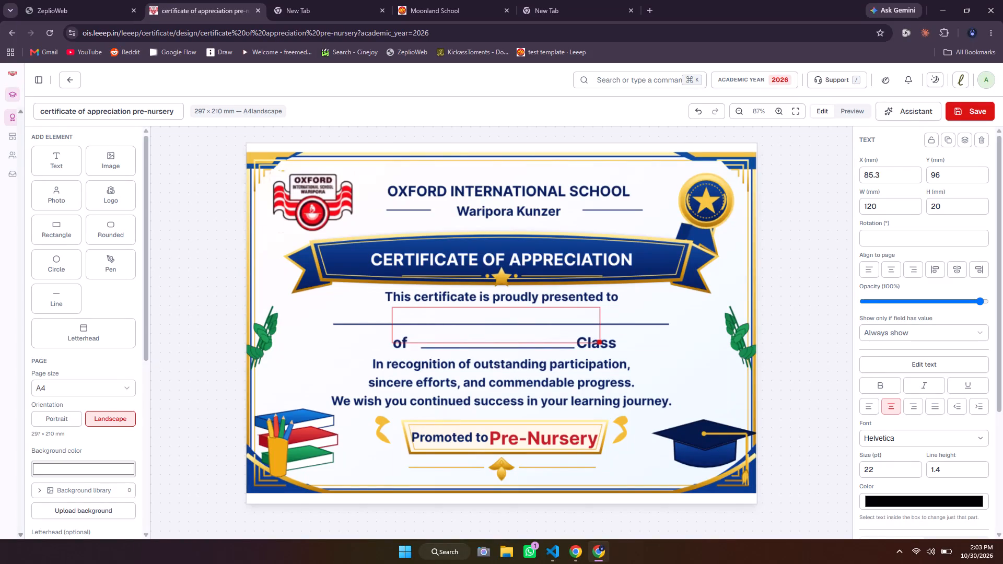
Resize the empty text box on the name line to about 119 × 10 mm.
left_click_drag(600, 341, 599, 321)
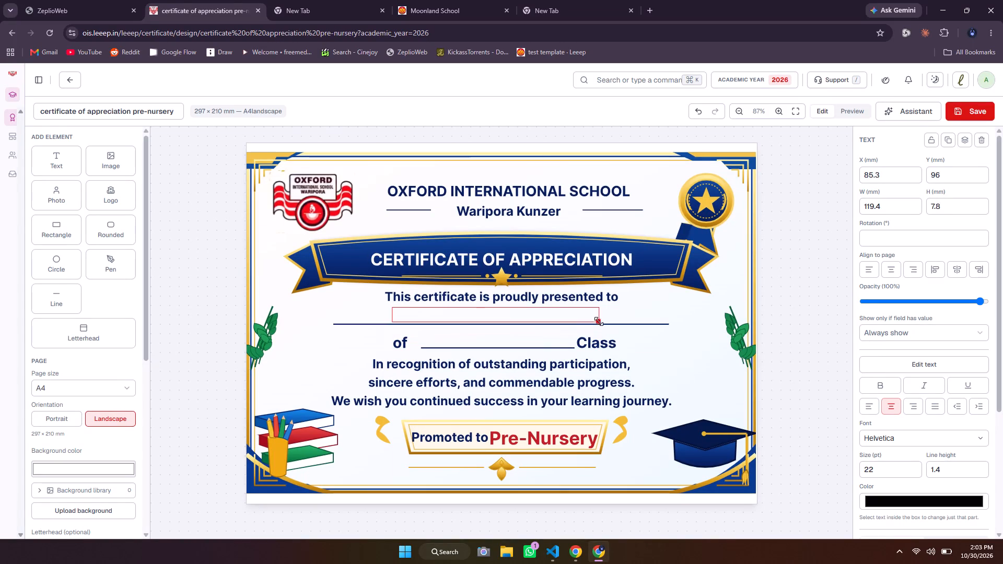
left_click_drag(599, 321, 599, 324)
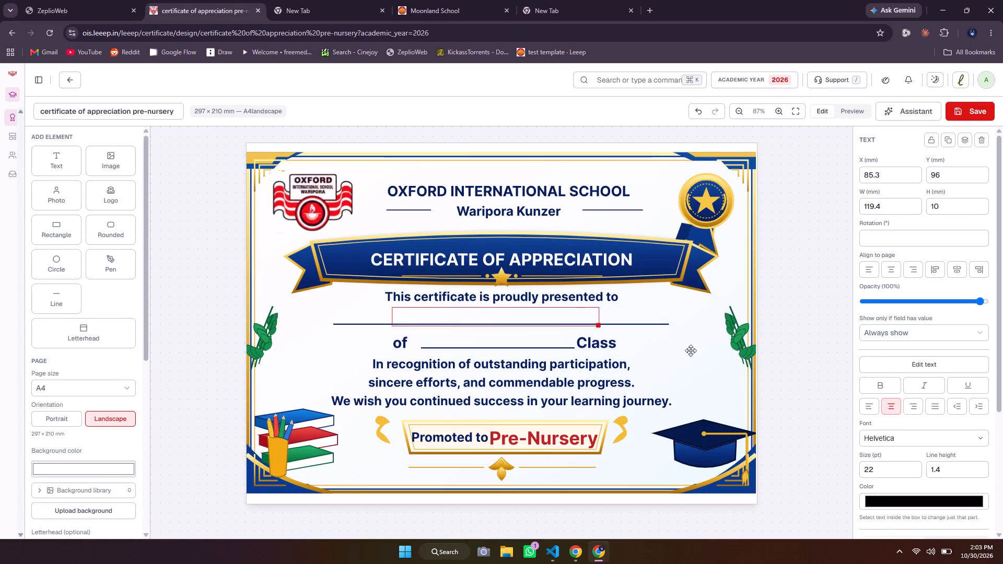
Set the font of the text box on the name line to Lora.
left_click(905, 439)
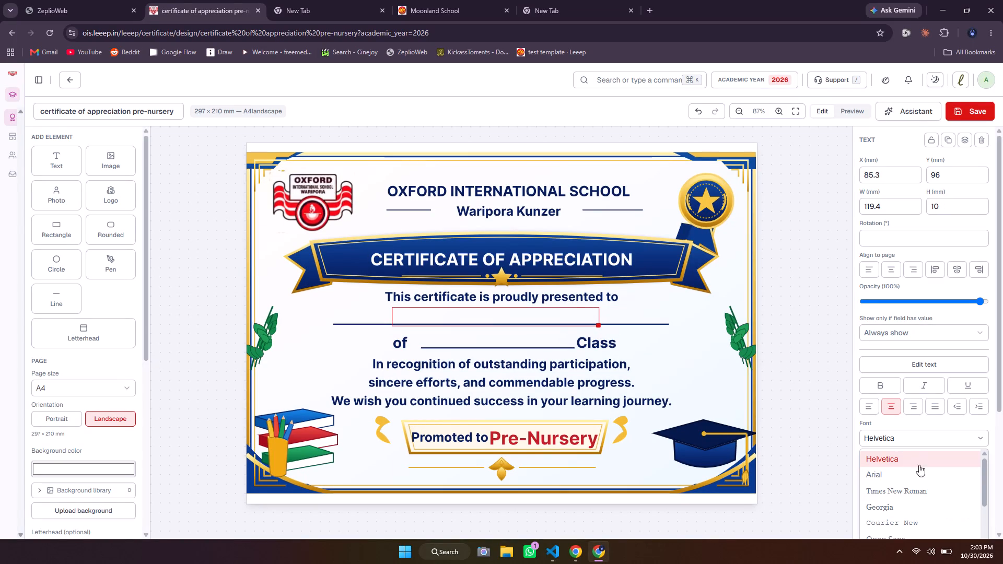
scroll(921, 475, "down", 2)
left_click(924, 514)
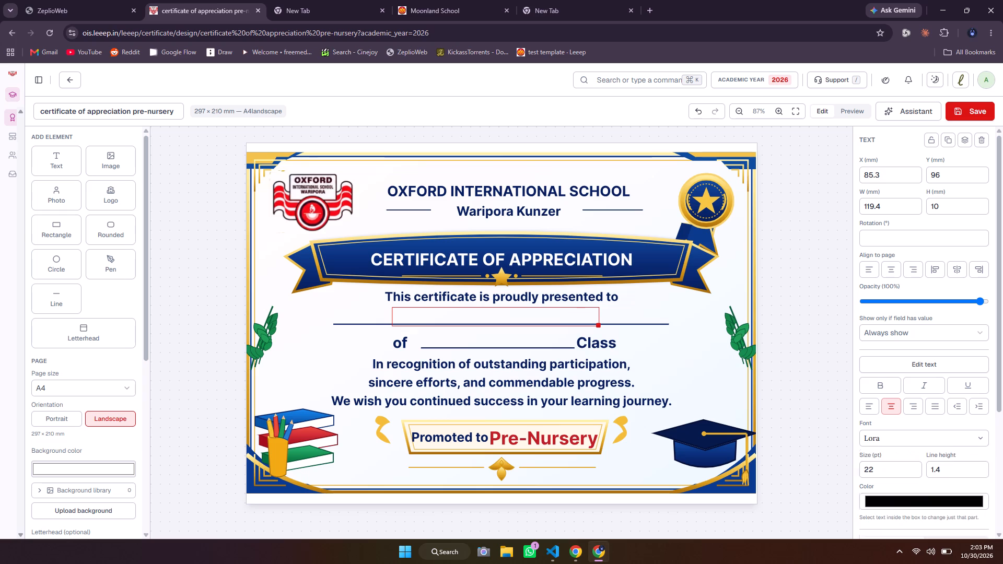
Find the Student Name variable and insert it into the text box on the name line.
scroll(912, 509, "down", 1)
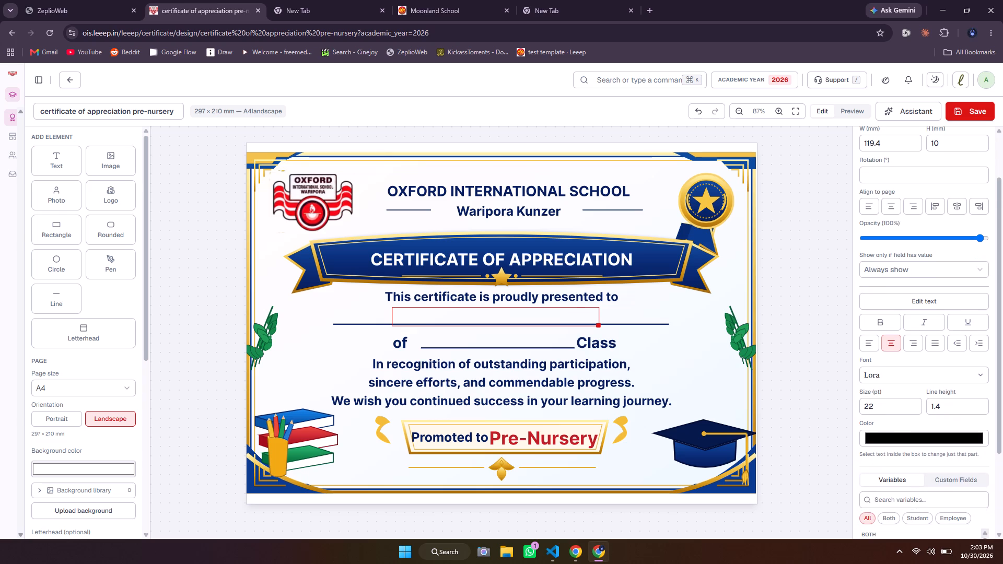
left_click(912, 497)
key("c")
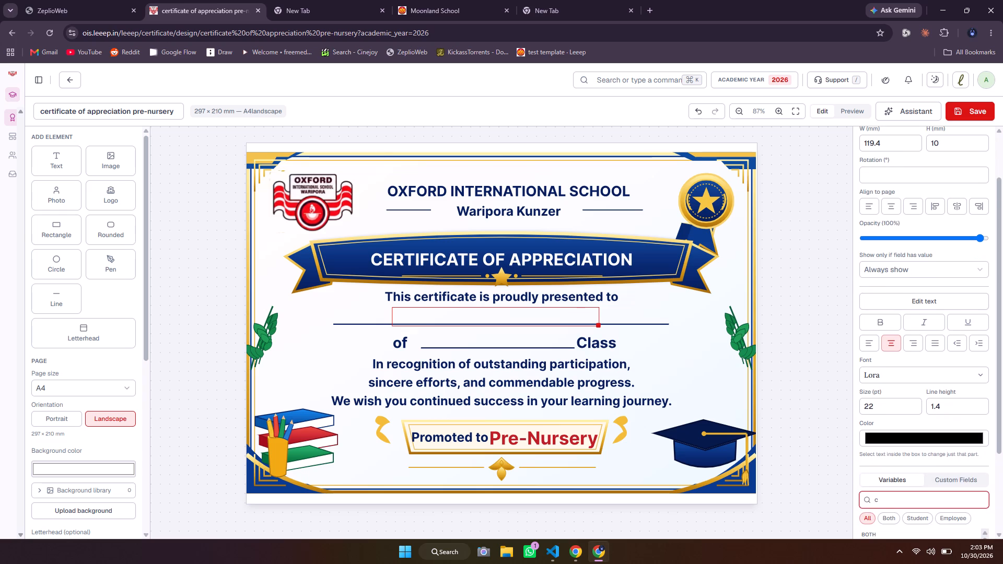
key("BackSpace")
key("f")
key("BackSpace")
type("stu")
type("dent n")
scroll(912, 497, "down", 2)
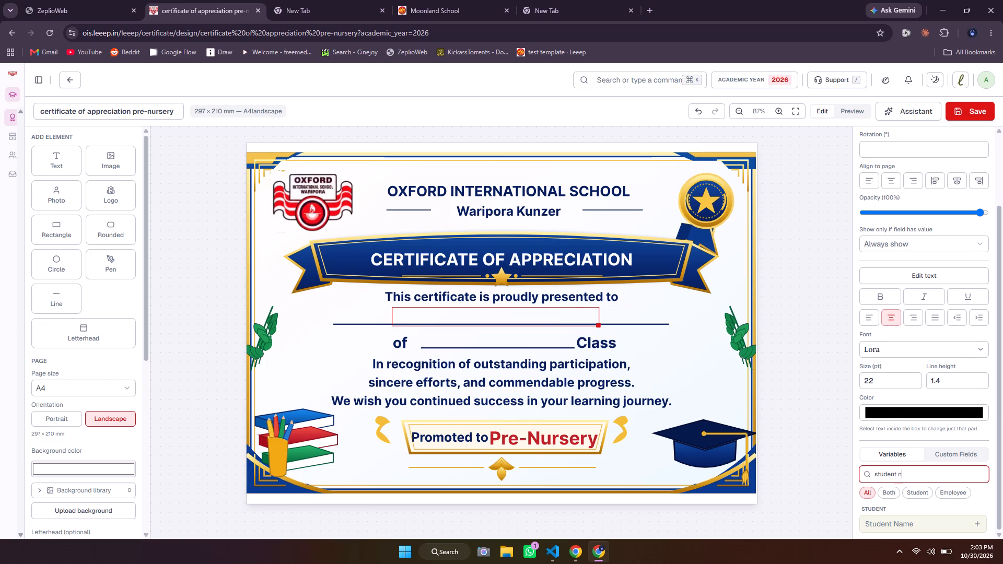
left_click(915, 518)
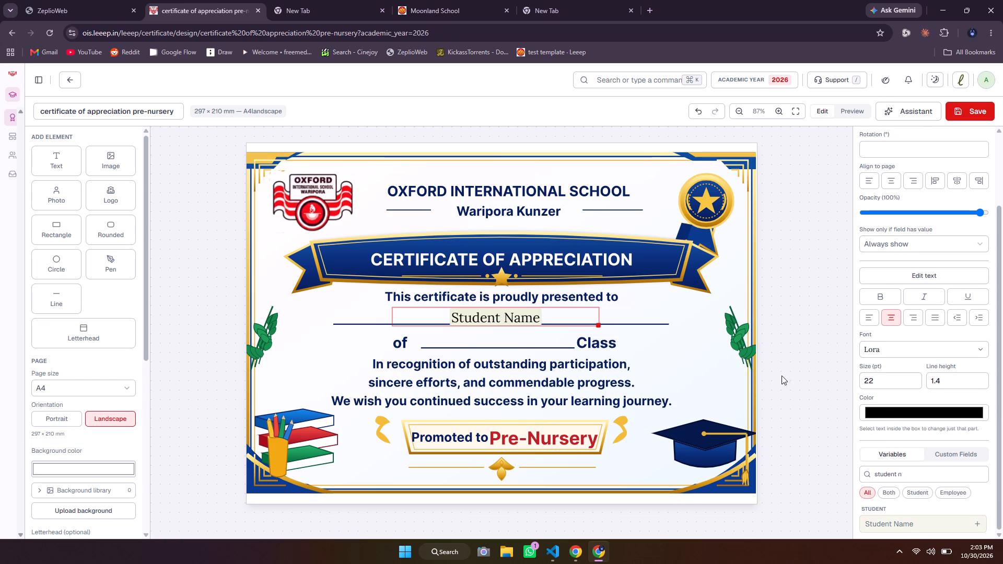
Move the Student Name field to about X 92 mm, Y 94 mm so it sits just above the name line.
left_click(586, 318)
left_click(577, 287)
left_click(570, 307)
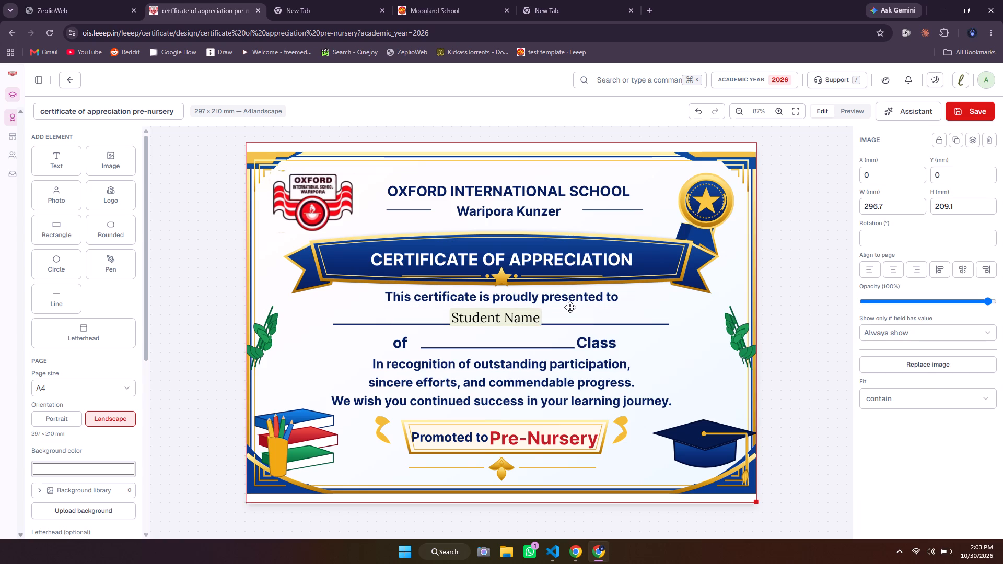
left_click(534, 309)
left_click(534, 309)
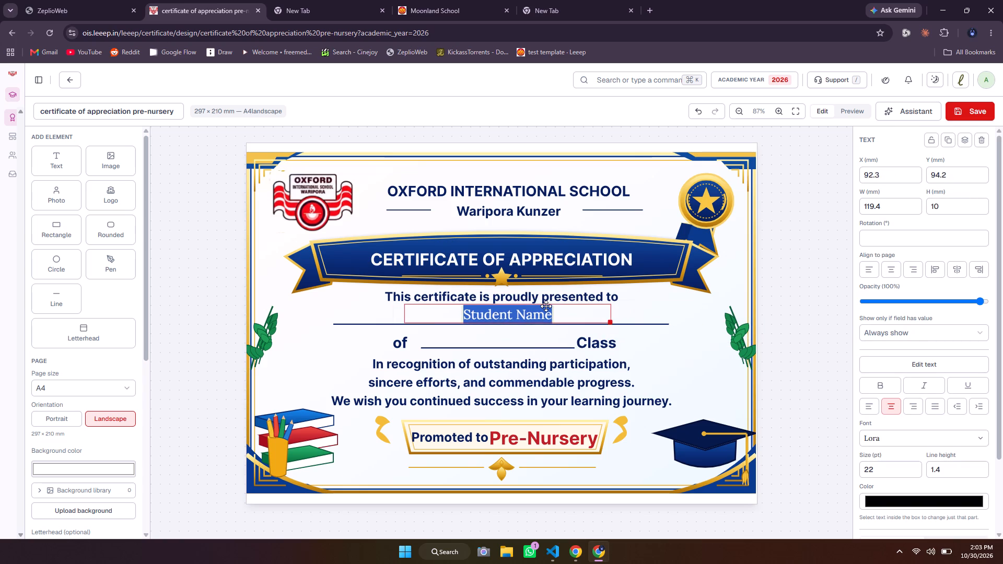
left_click(546, 306)
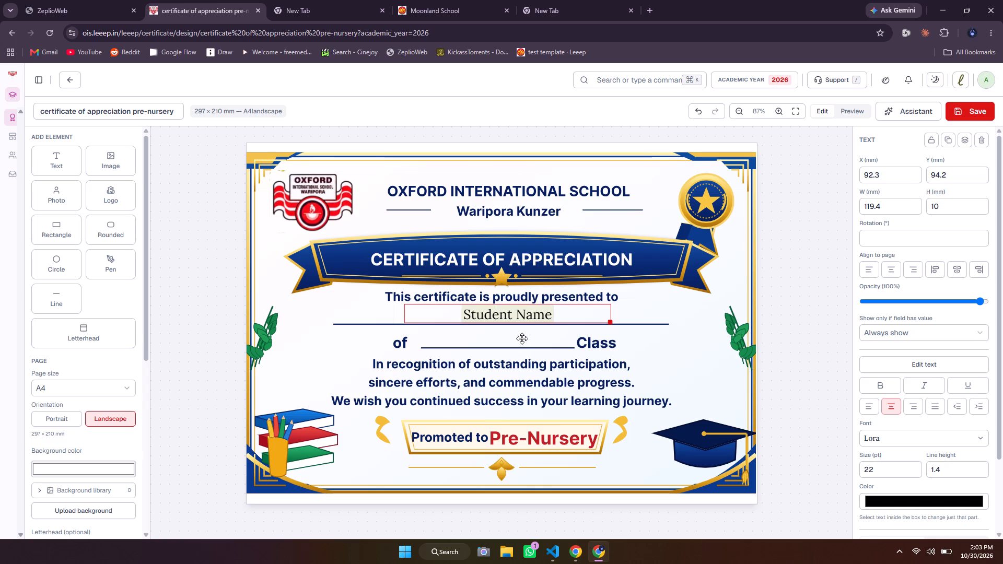
left_click(521, 339)
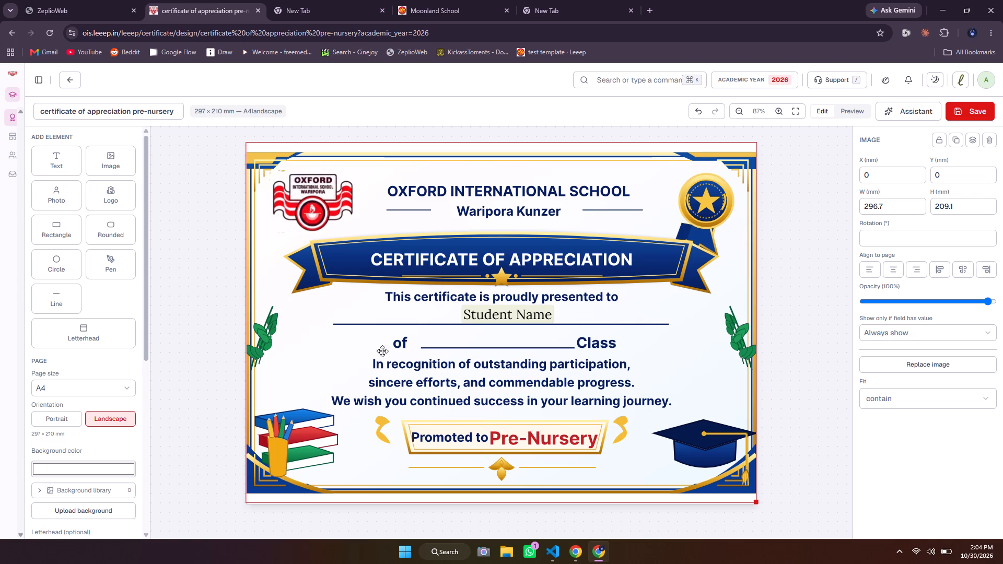
Duplicate the Student Name field and place the copy over the blank between "of" and "Class", at about X 81 mm, Y 108 mm.
left_click(475, 319)
key("ctrl+c")
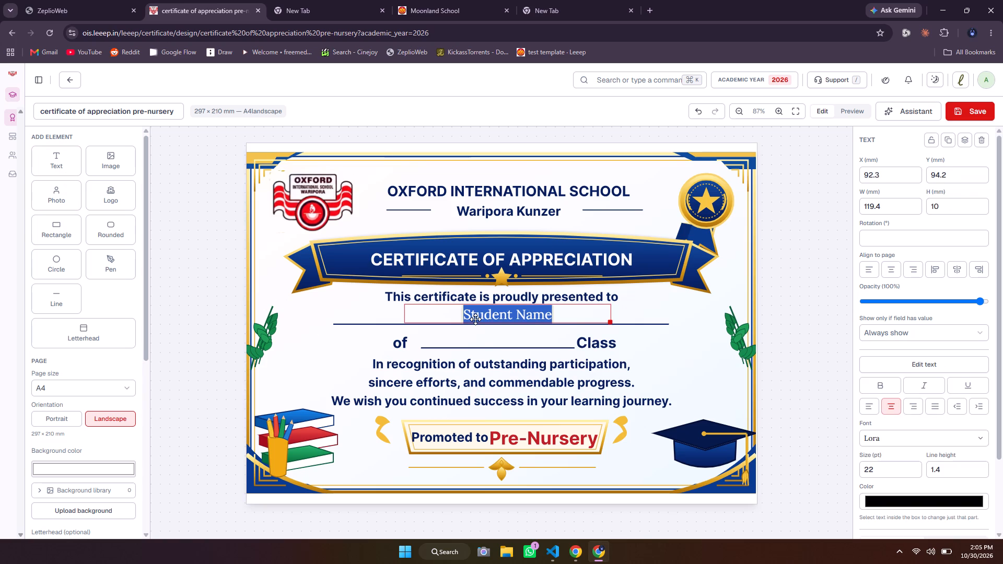
left_click(482, 342)
key("ctrl+v")
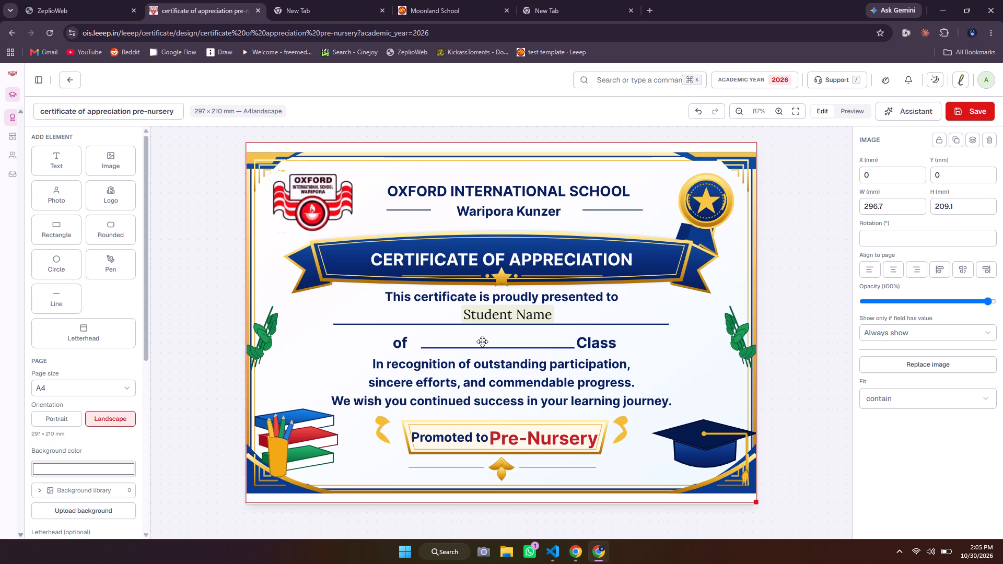
key("ctrl+v")
left_click(487, 304)
key("ctrl+c")
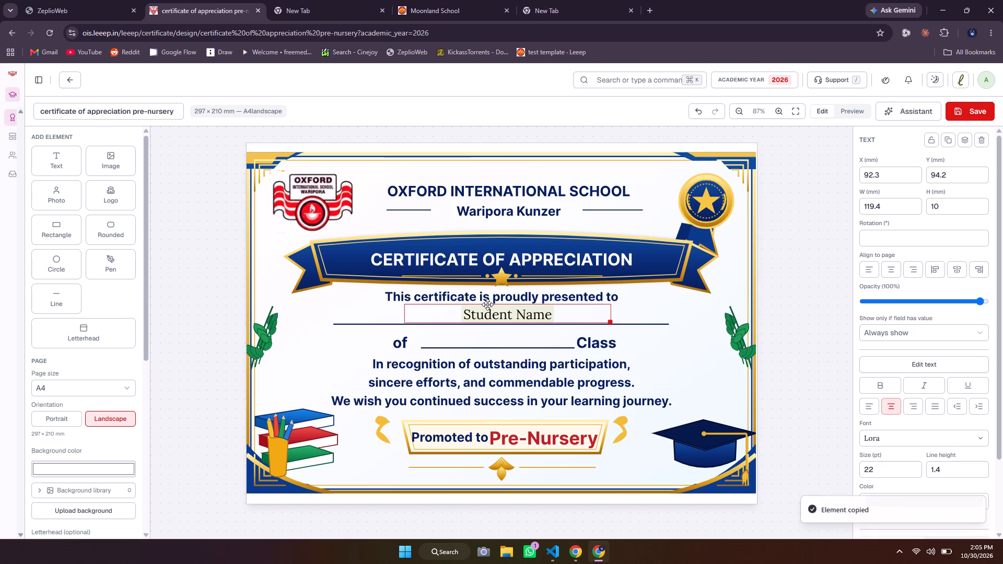
left_click(485, 340)
key("ctrl+v")
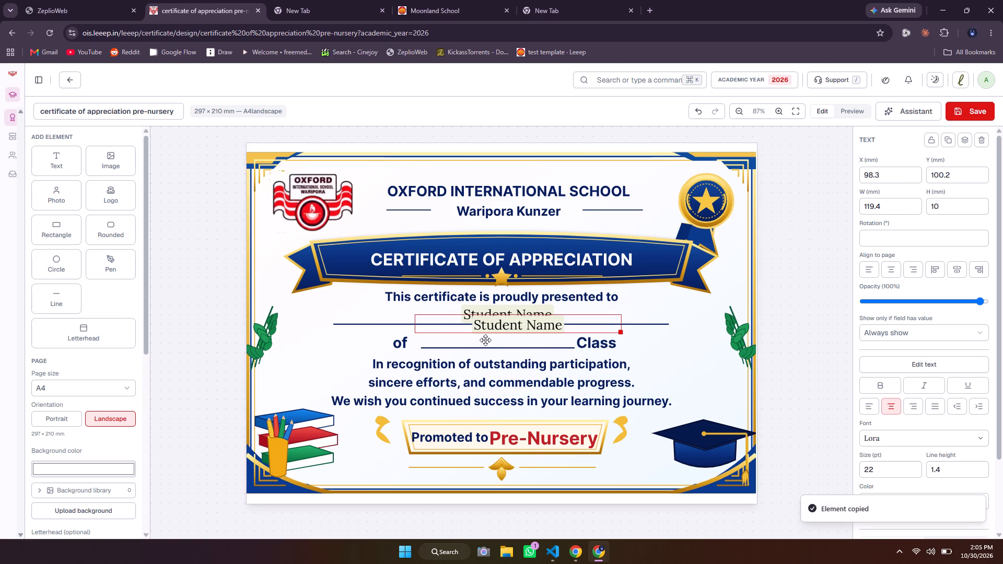
left_click_drag(492, 328, 489, 340)
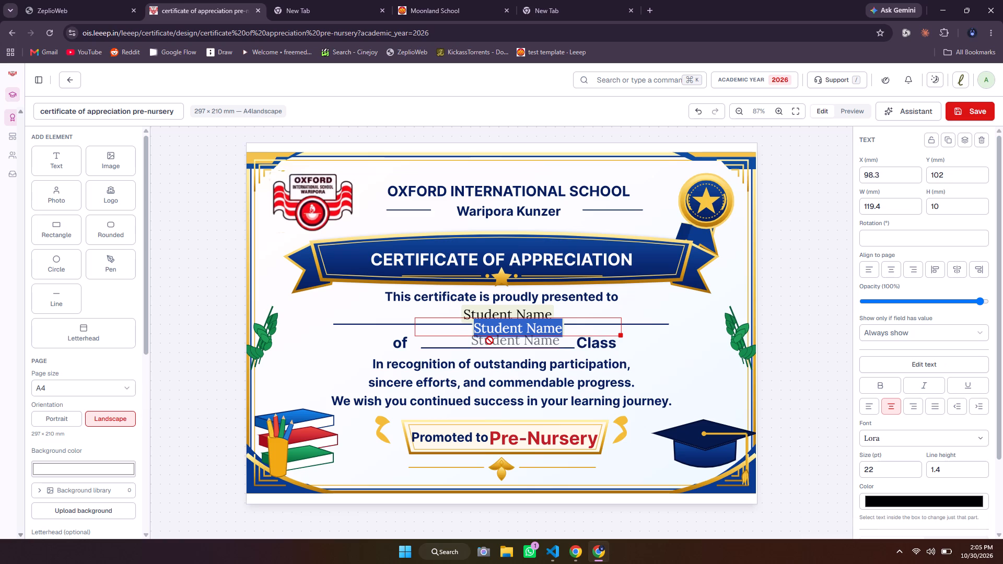
left_click_drag(489, 340, 488, 340)
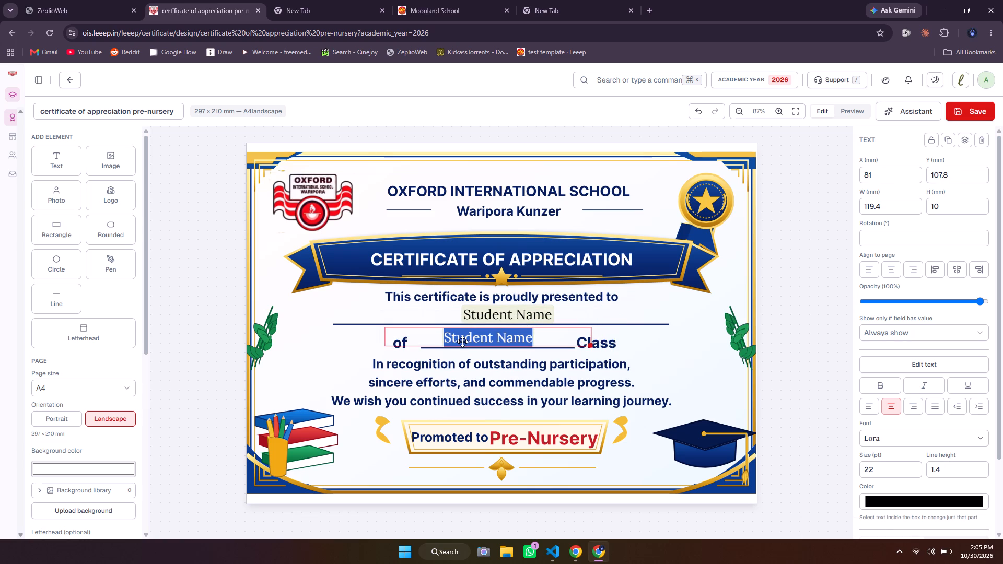
left_click(462, 342)
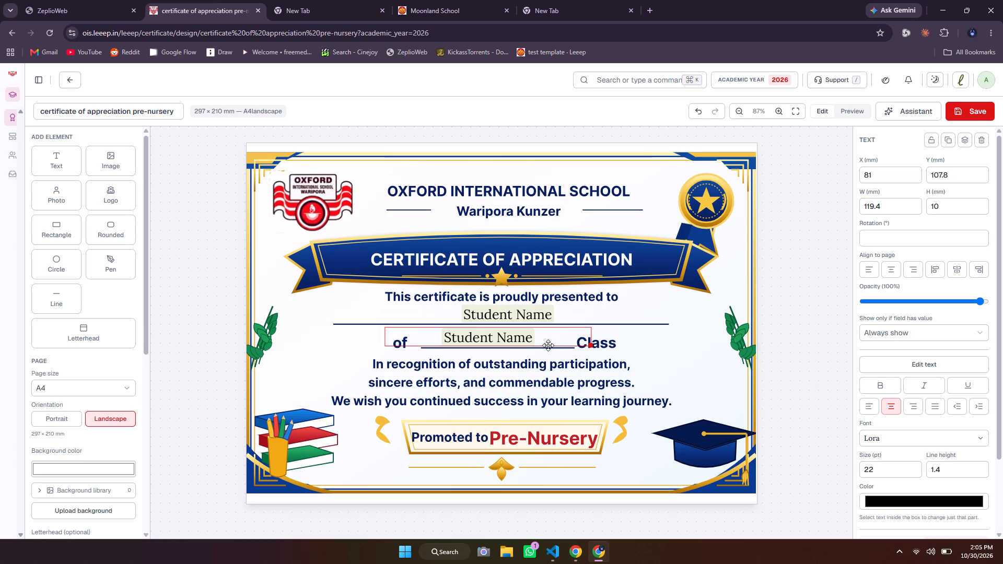
Replace the Student Name variable in the copied text box with the Class variable.
double_click(530, 343)
key("BackSpace")
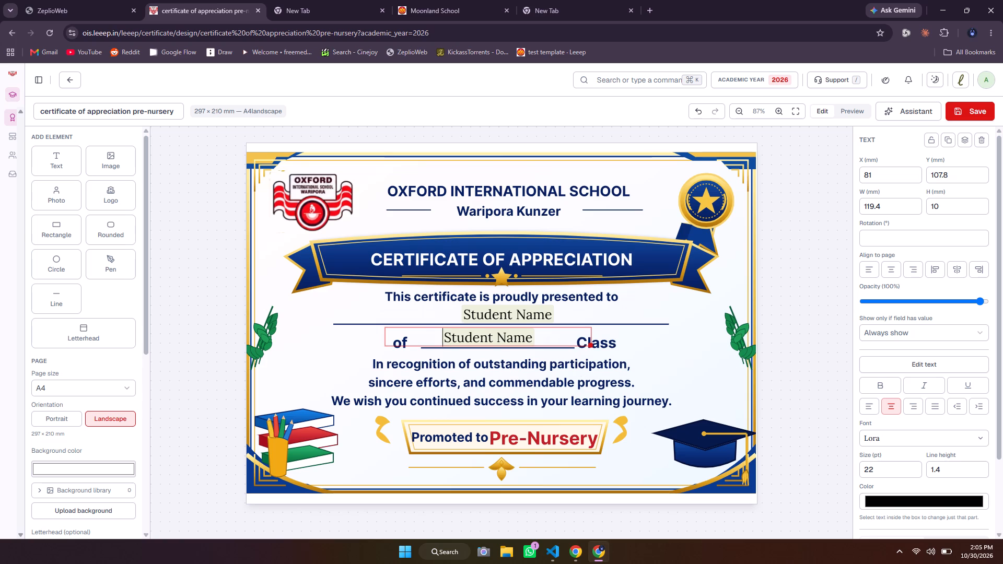
key("Right")
key("BackSpace")
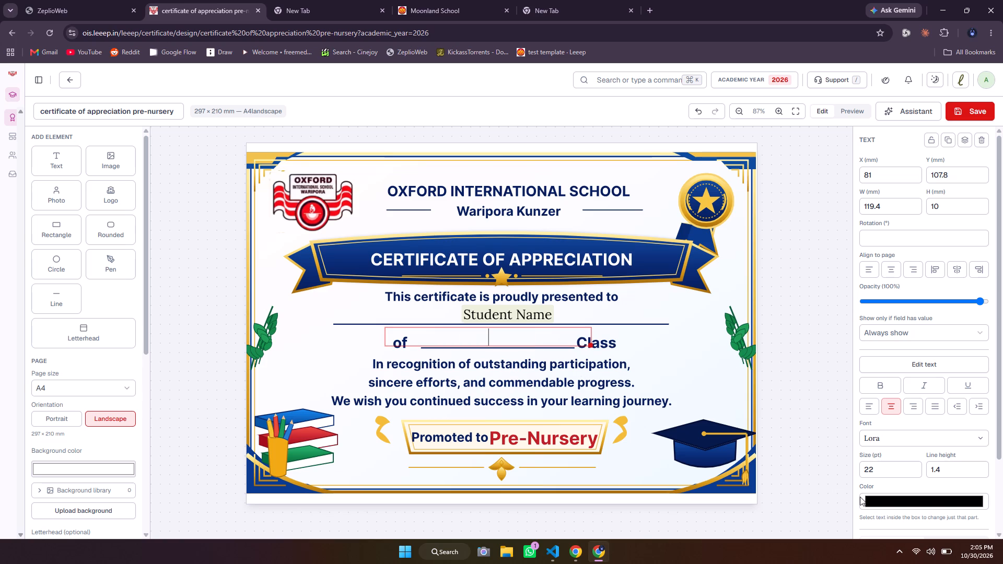
scroll(880, 460, "down", 2)
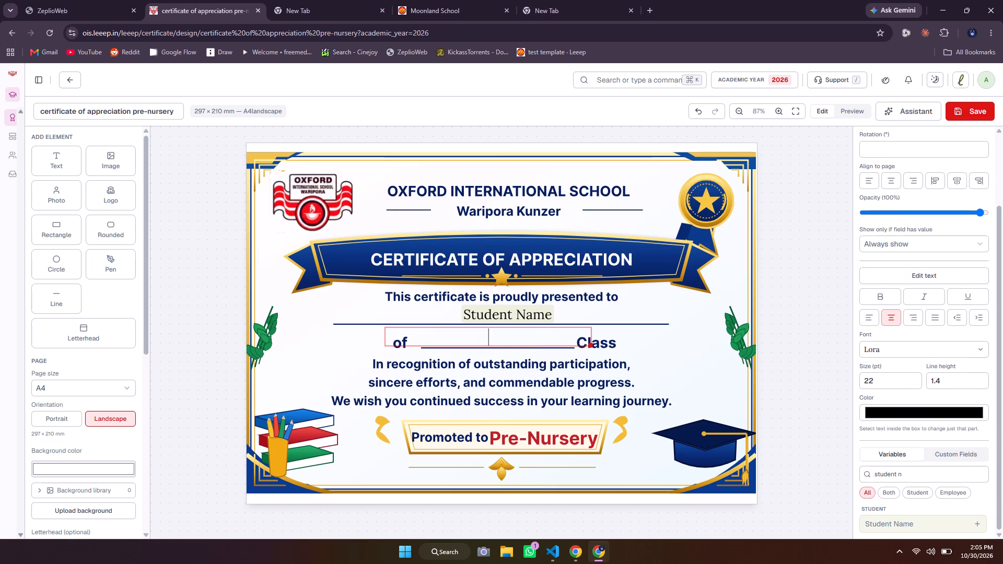
left_click(892, 477)
key("ctrl+a")
key("BackSpace")
type("class")
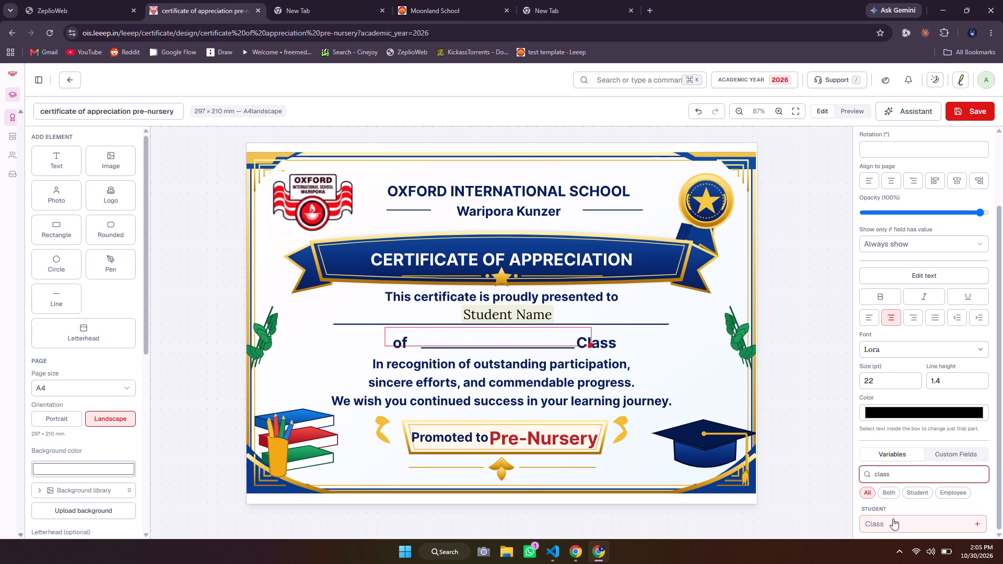
left_click(892, 519)
left_click(839, 370)
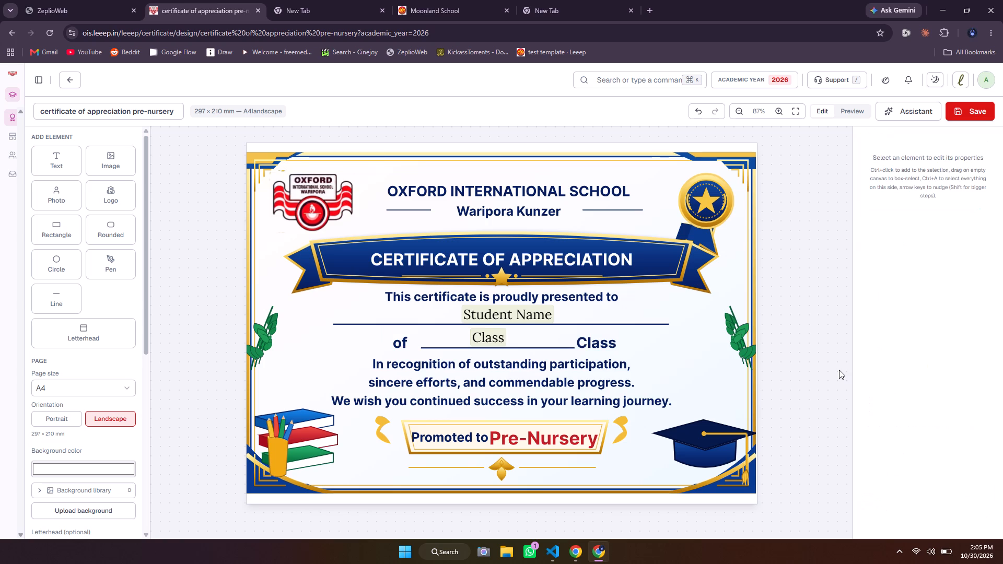
Save the certificate of appreciation pre-nursery template.
left_click_drag(966, 96, 966, 98)
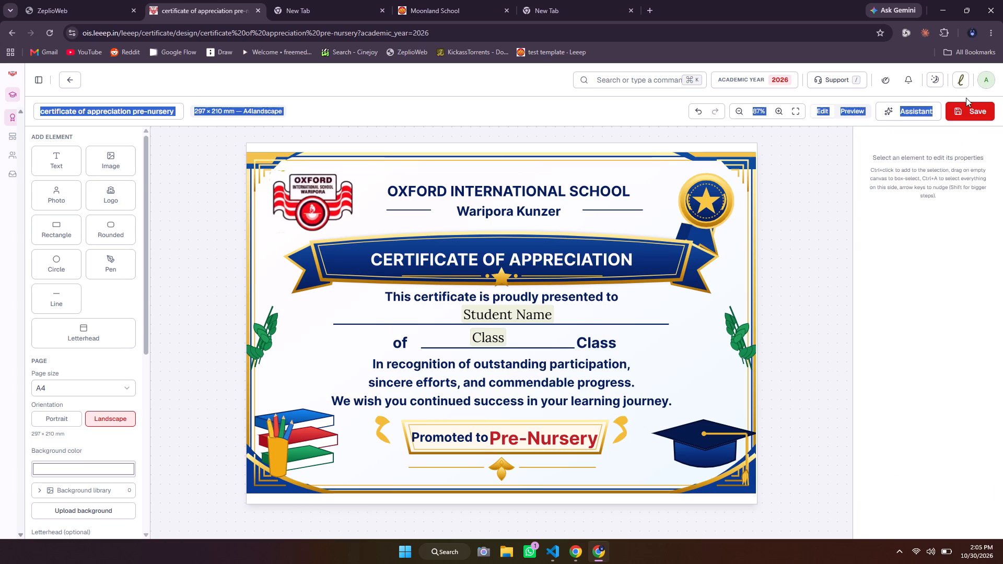
left_click_drag(966, 98, 967, 133)
left_click(969, 101)
left_click(966, 116)
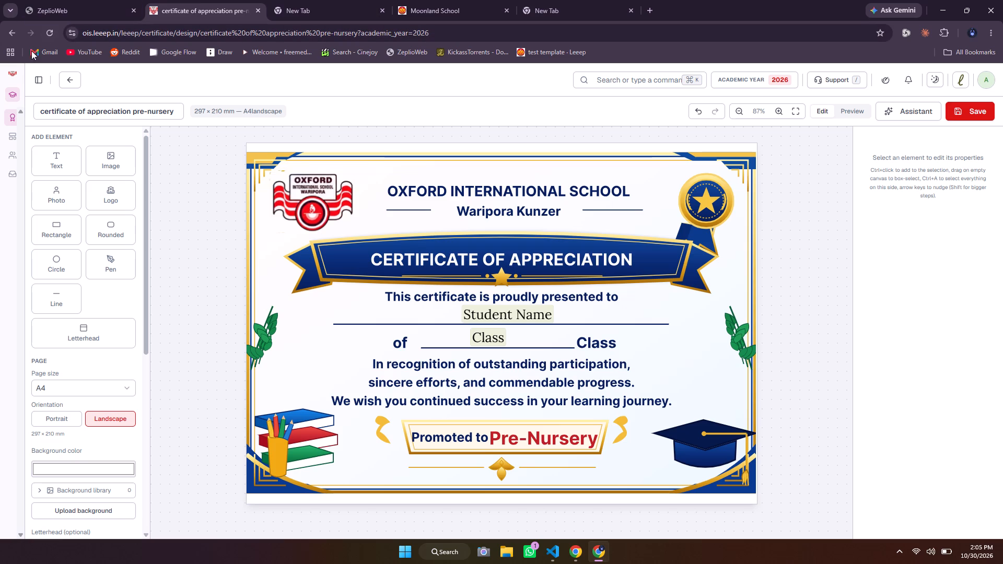
Leave the template editor and open the Bulk Issue page of the Certificate module.
left_click(37, 139)
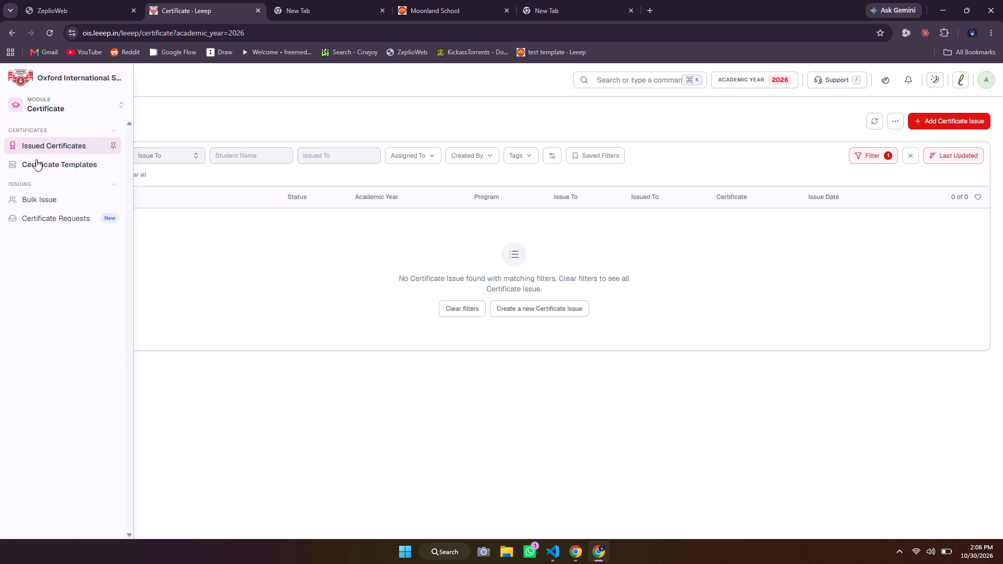
key("ctrl+b")
left_click(34, 200)
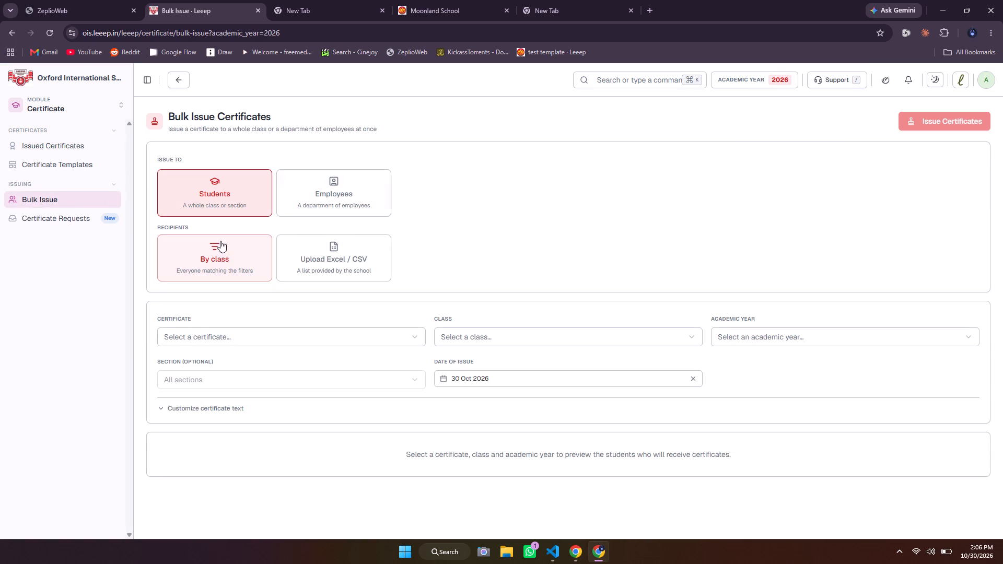
Choose "certificate of appreciation pre-nursery" as the certificate for the bulk issue and open the list of classes.
left_click(229, 338)
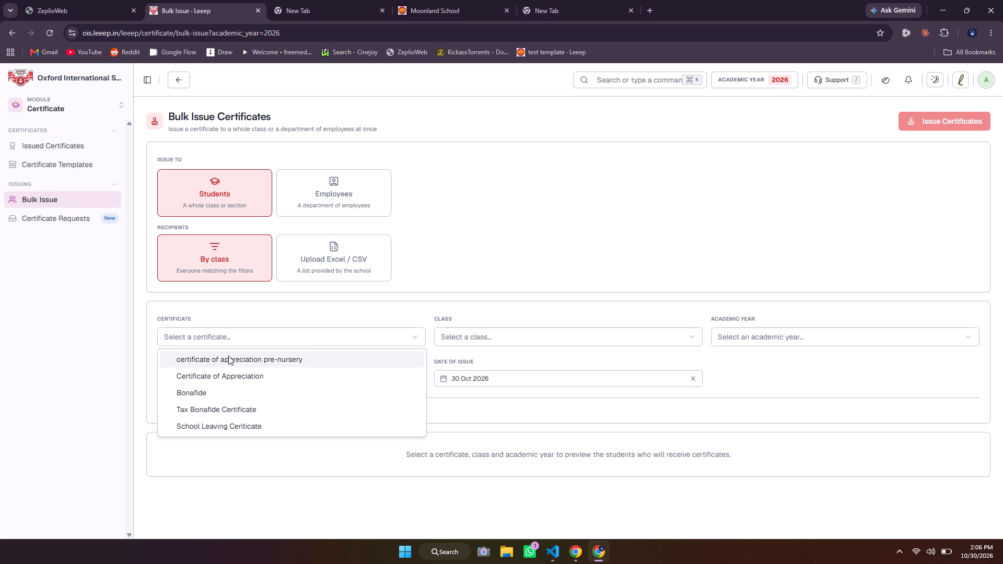
left_click(228, 357)
left_click(472, 335)
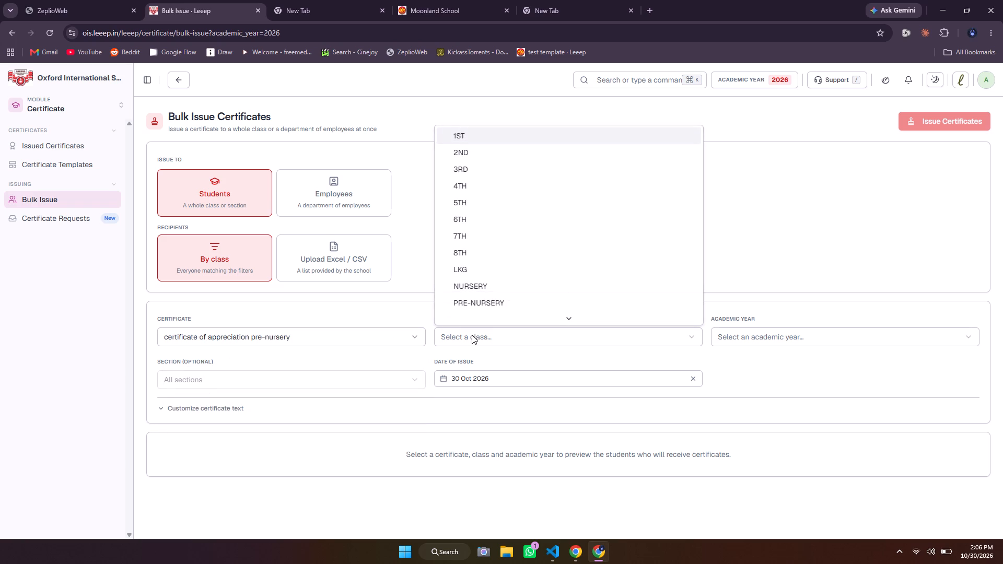
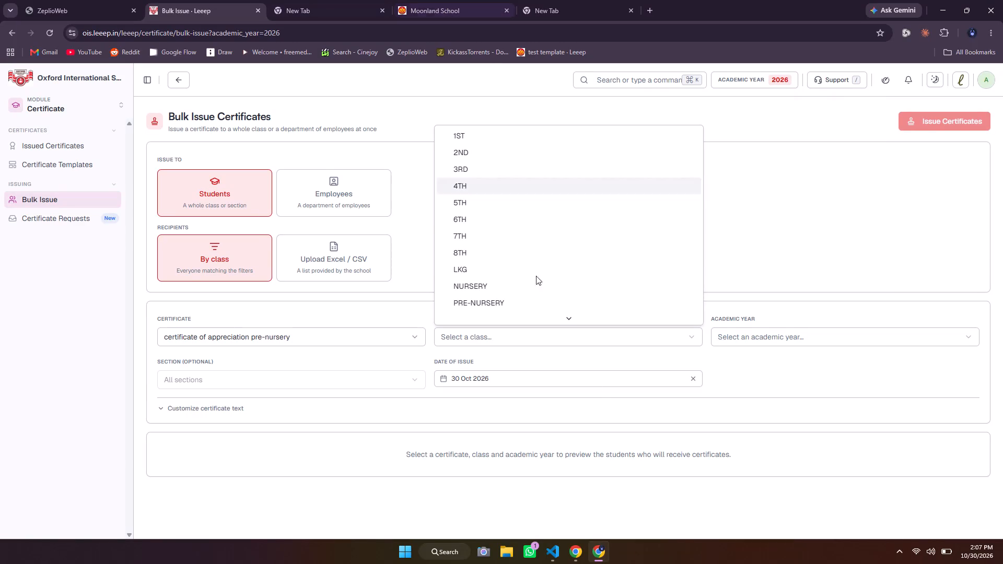
Switch to the certificate design in Figma and replace the Pre-Nursery text in the promotion banner with "LKG".
left_click(576, 554)
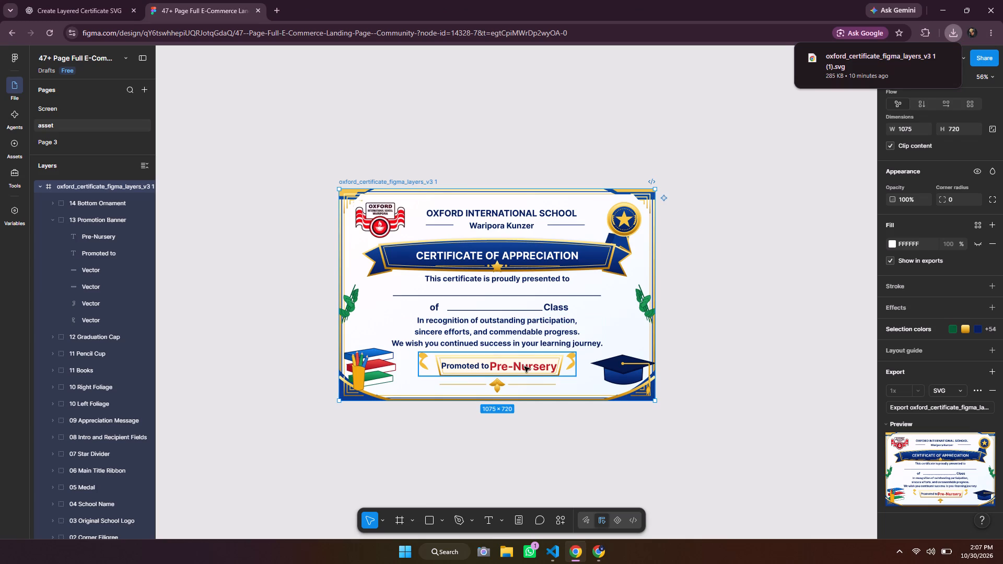
double_click(524, 367)
double_click(524, 367)
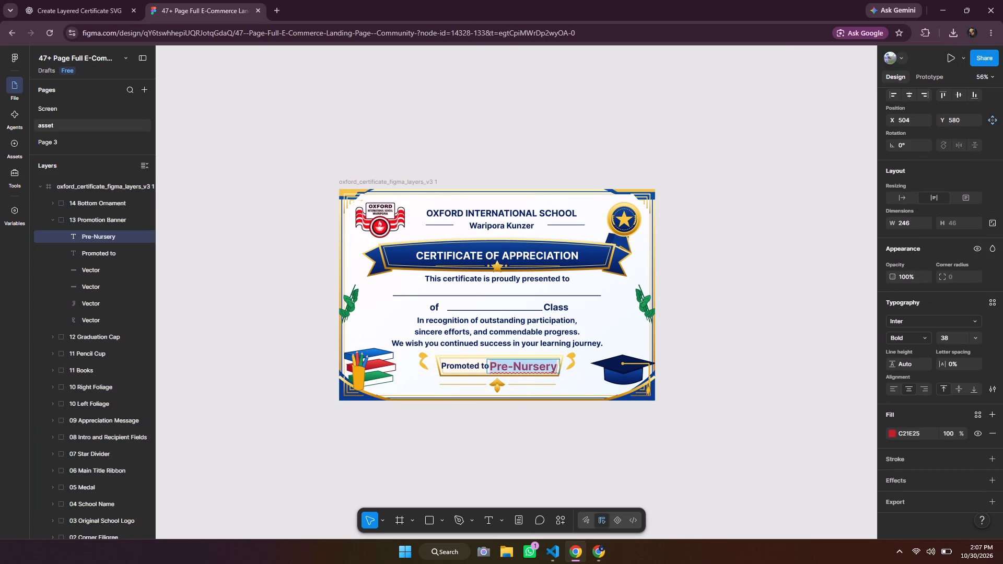
key("BackSpace")
key("l")
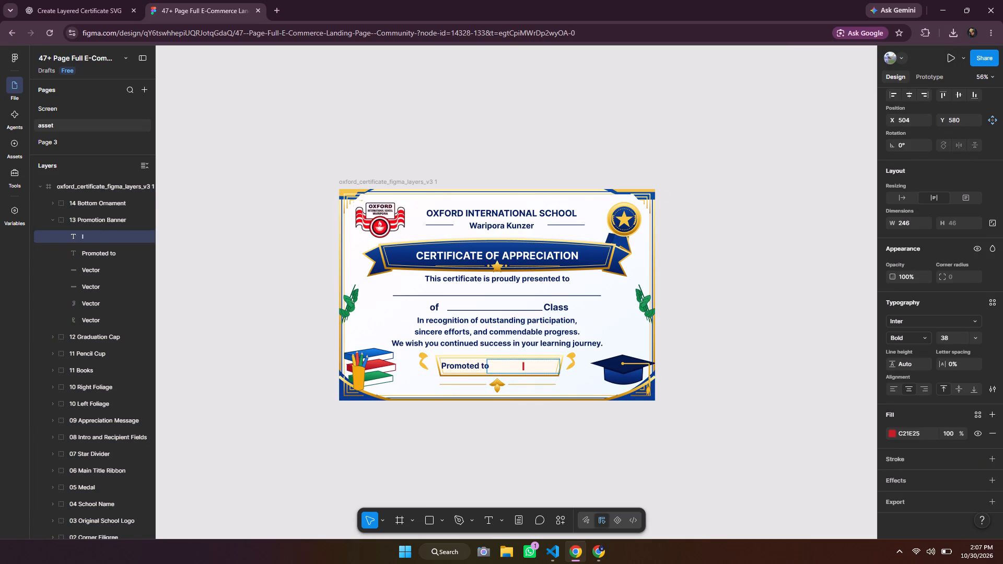
type("kg")
key("BackSpace")
key("BackSpace")
key("BackSpace")
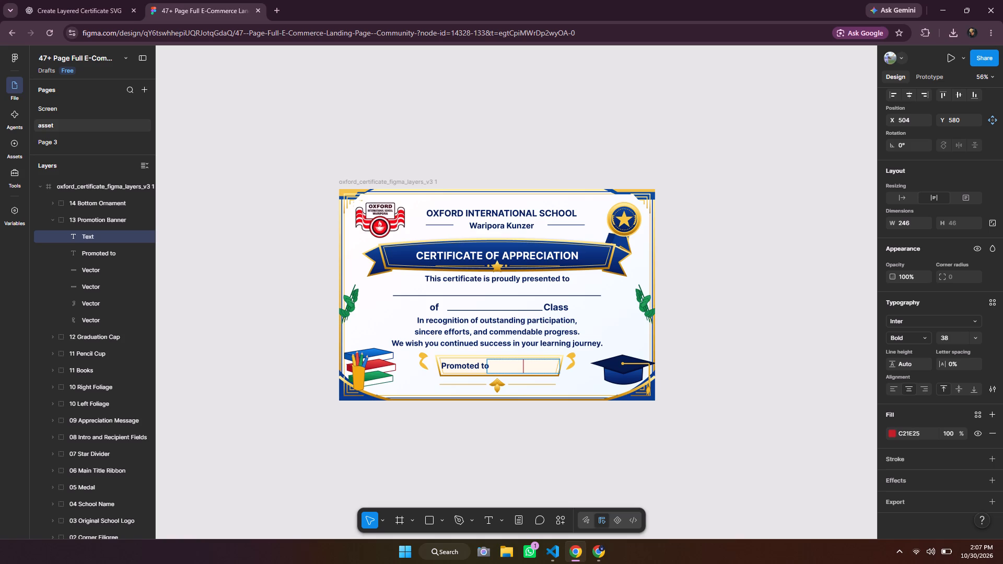
key("shift+l")
type("KG")
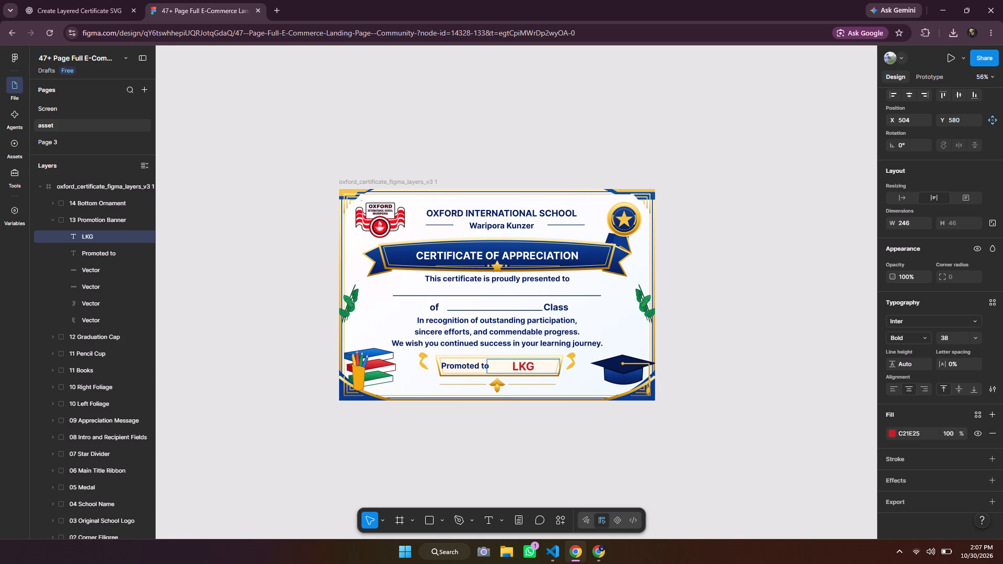
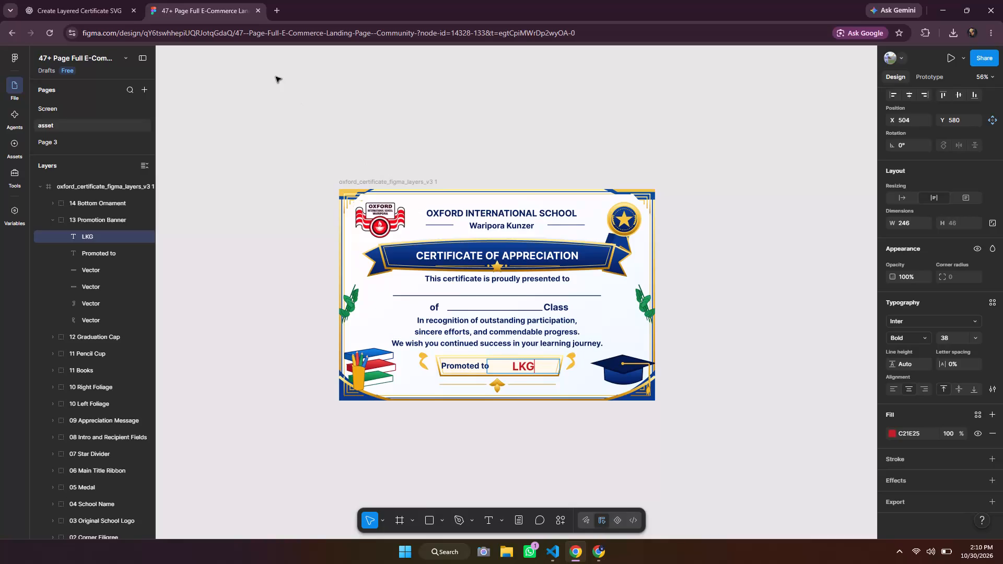
Search the web in a new tab for "asics ff blast max".
left_click(272, 15)
type("asics")
key("space")
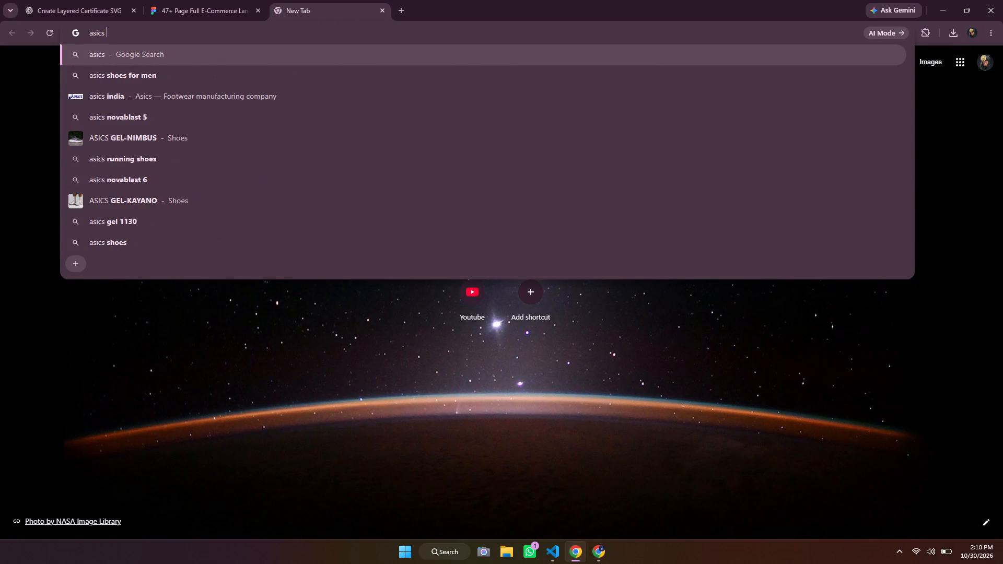
type("ff")
key("space")
type("blas")
type("t")
key("space")
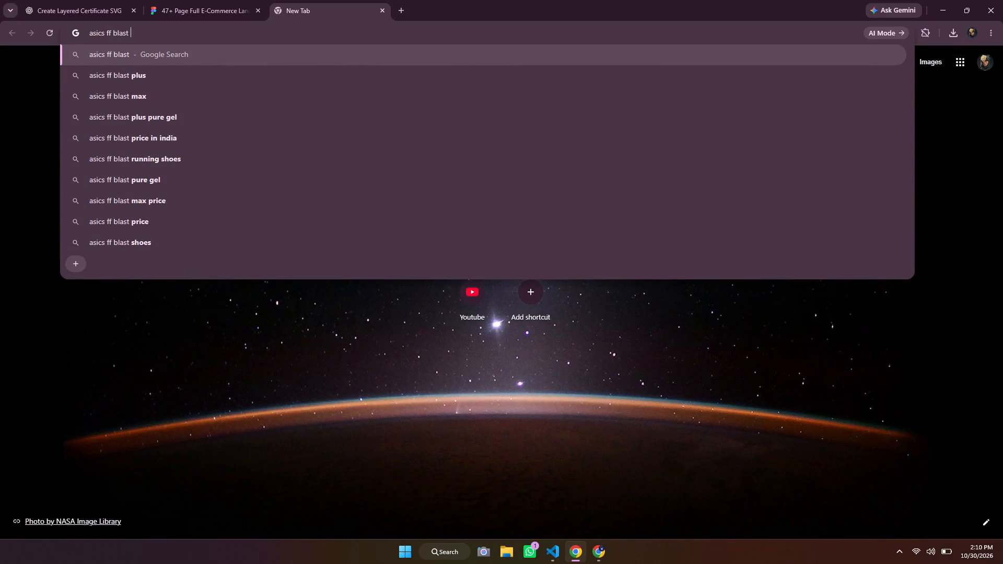
type("max")
key("Return")
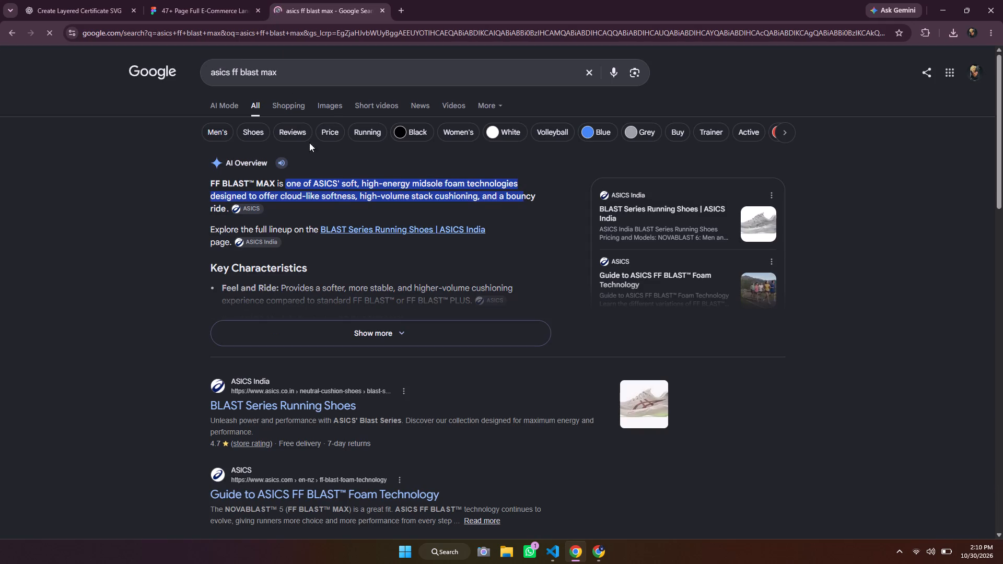
Search for "asics ff blast max pris", look through the results for shoe prices, and close the search tab.
scroll(334, 373, "down", 1)
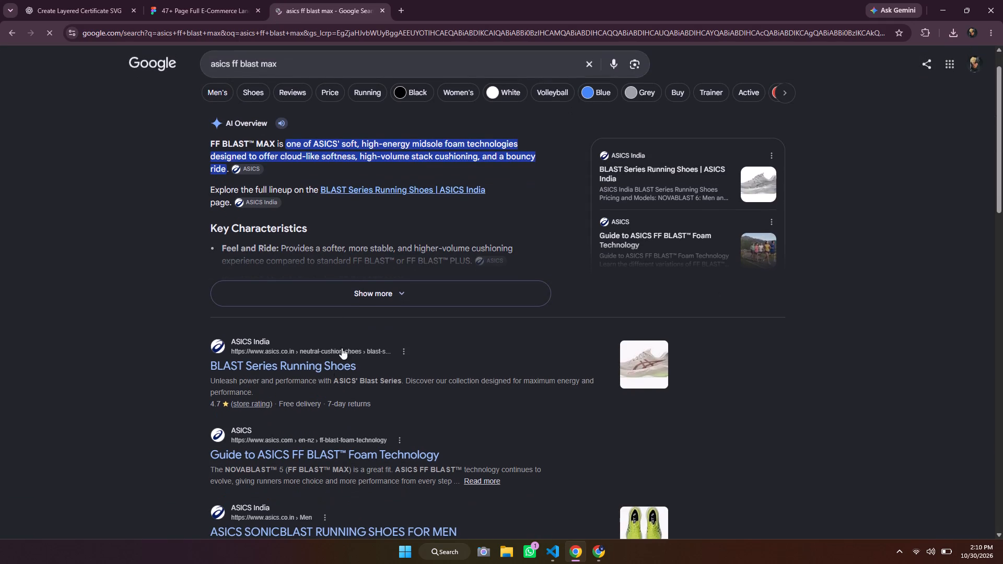
scroll(344, 266, "up", 3)
left_click(297, 80)
key("space")
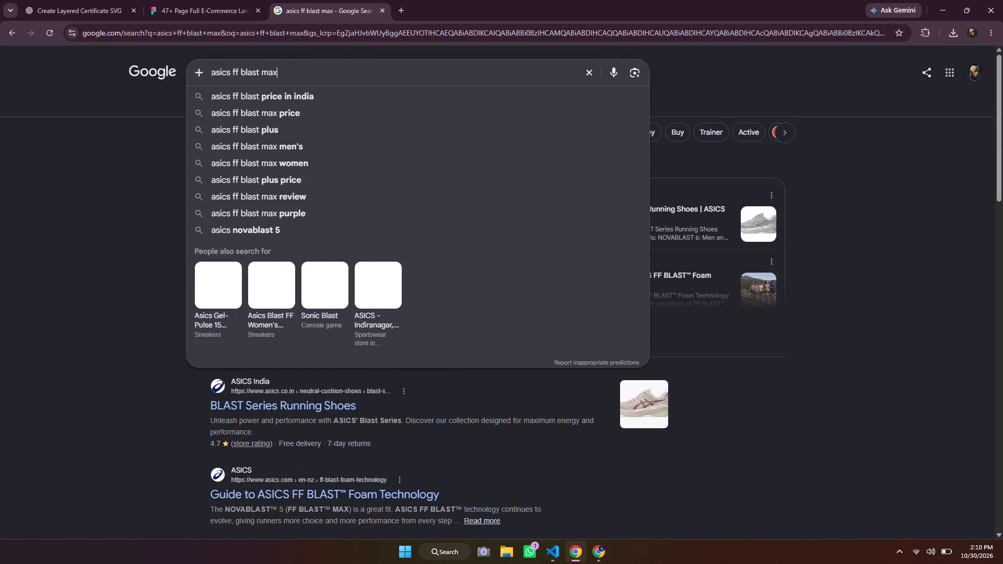
type("pris")
key("Return")
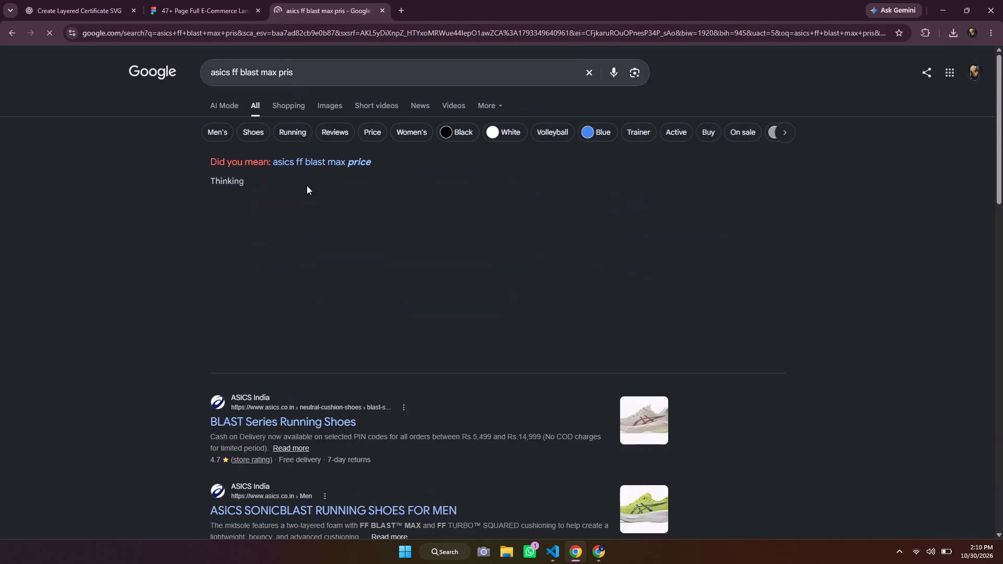
scroll(307, 185, "down", 2)
scroll(315, 312, "down", 1)
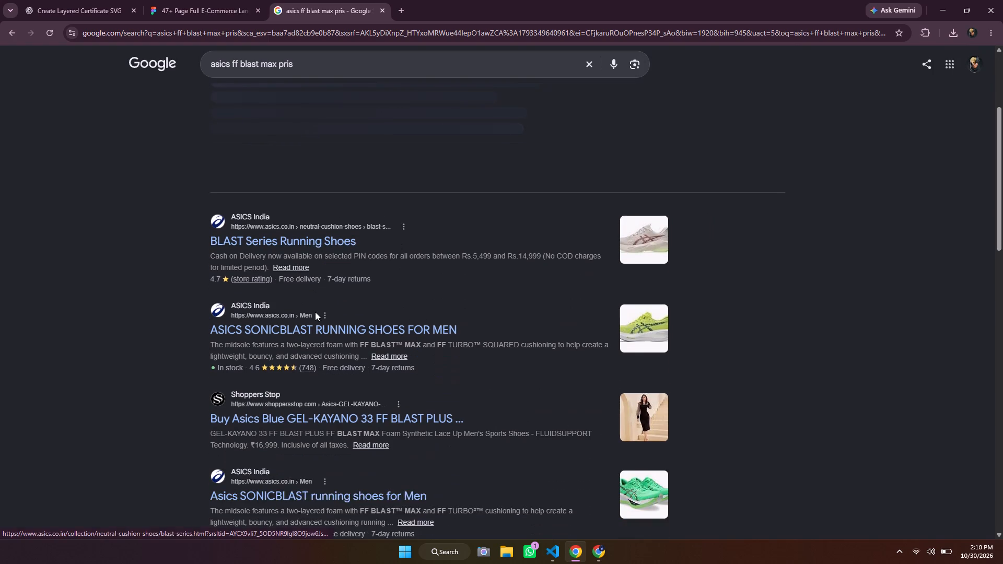
scroll(315, 312, "down", 1)
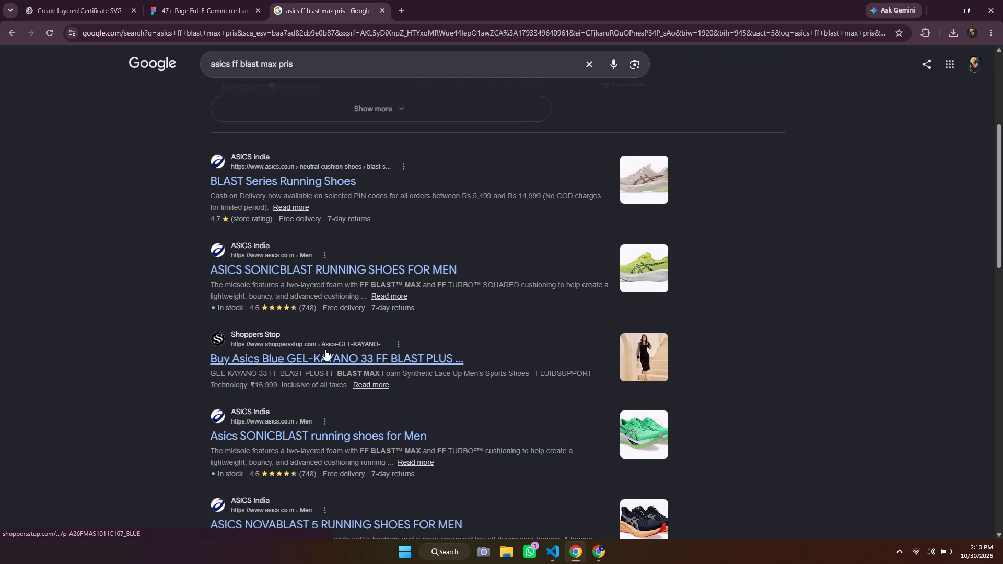
scroll(325, 349, "up", 4)
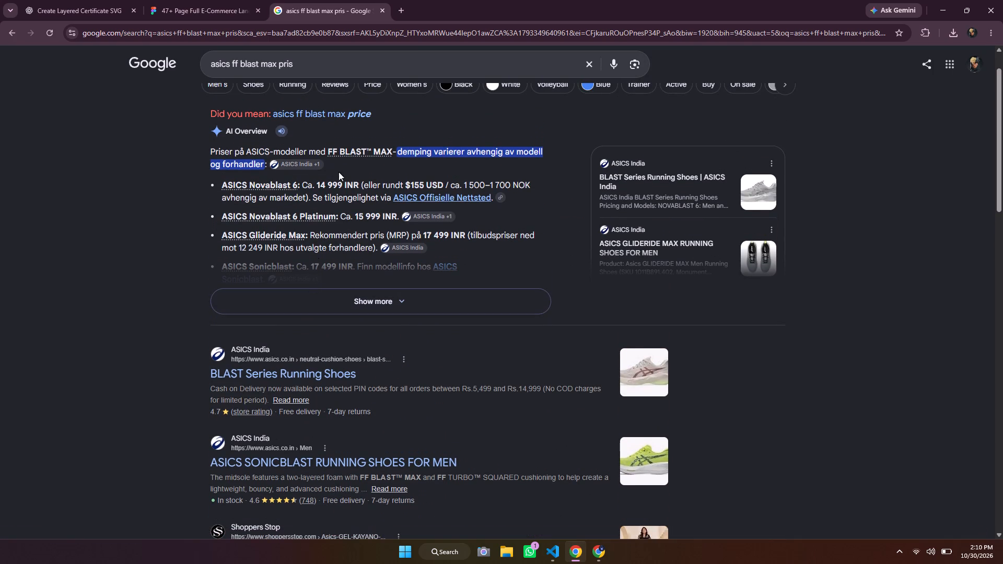
left_click(381, 12)
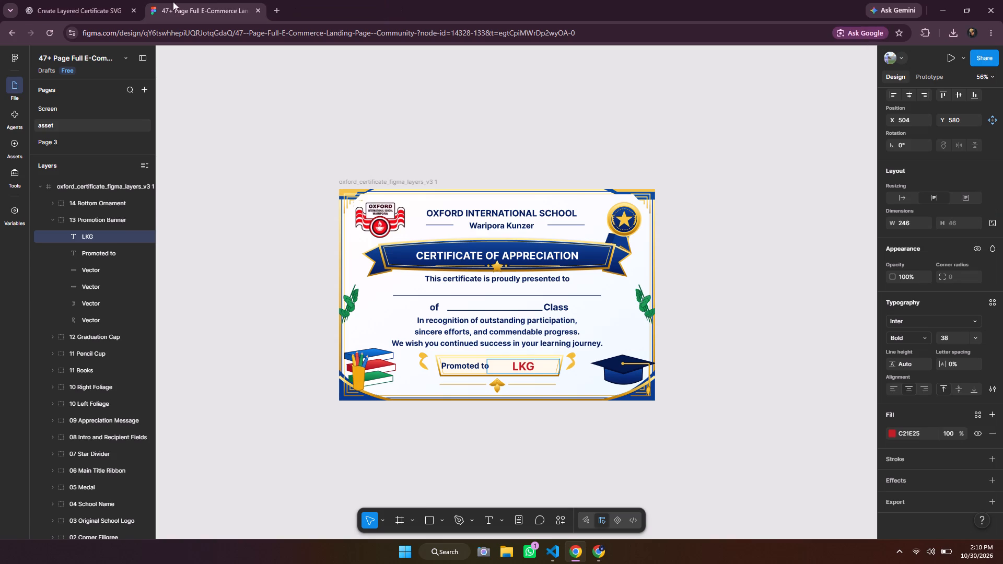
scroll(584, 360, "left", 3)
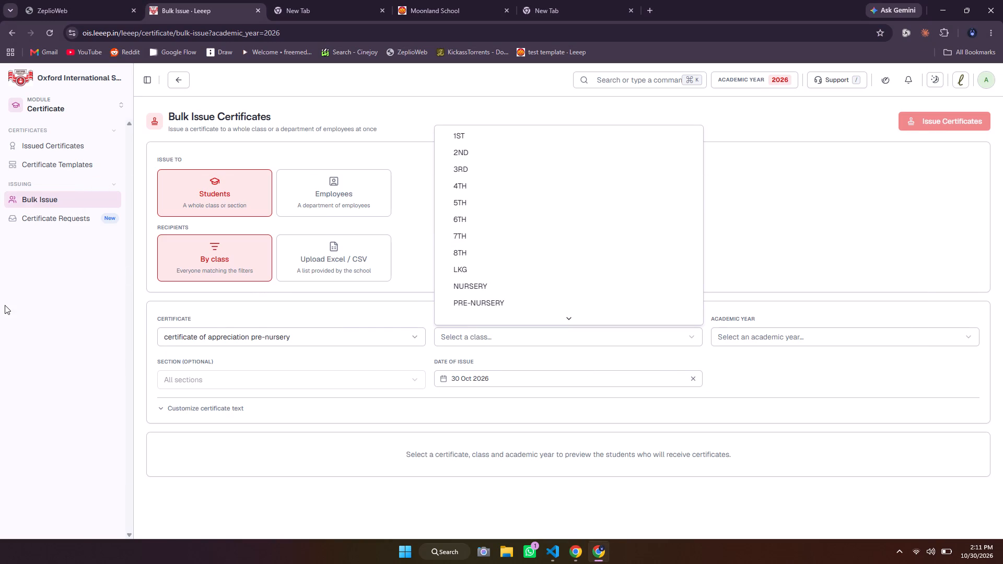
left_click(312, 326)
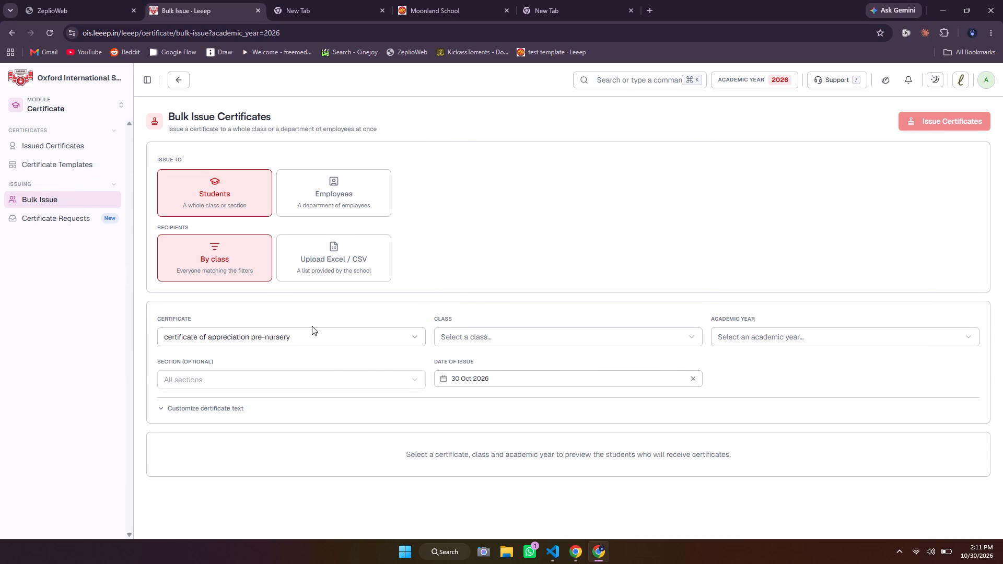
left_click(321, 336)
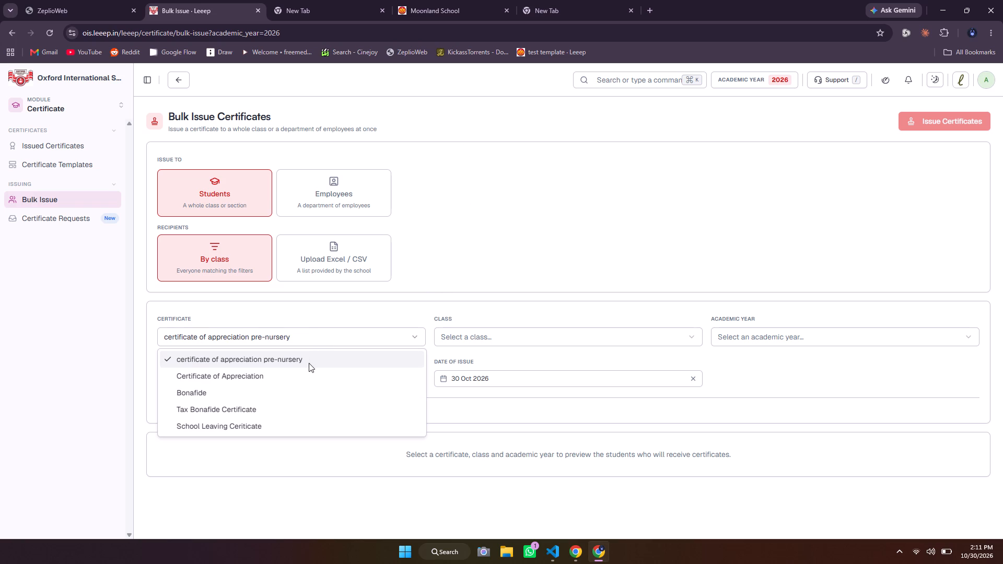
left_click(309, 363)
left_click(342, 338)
Open the "certificate of appreciation pre-nursery" template in the design editor from the certificate templates.
left_click(65, 141)
left_click(65, 144)
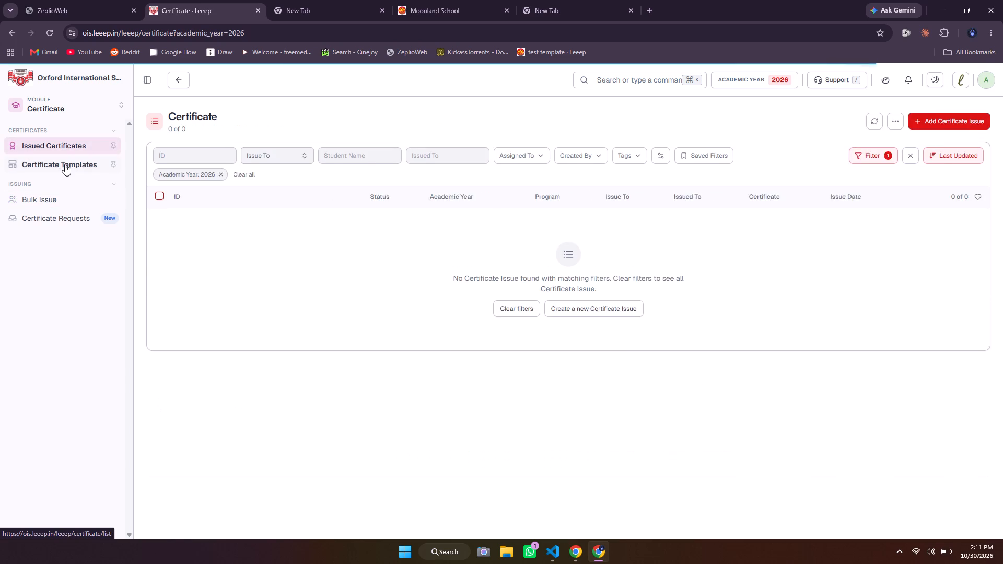
left_click(65, 164)
left_click(294, 239)
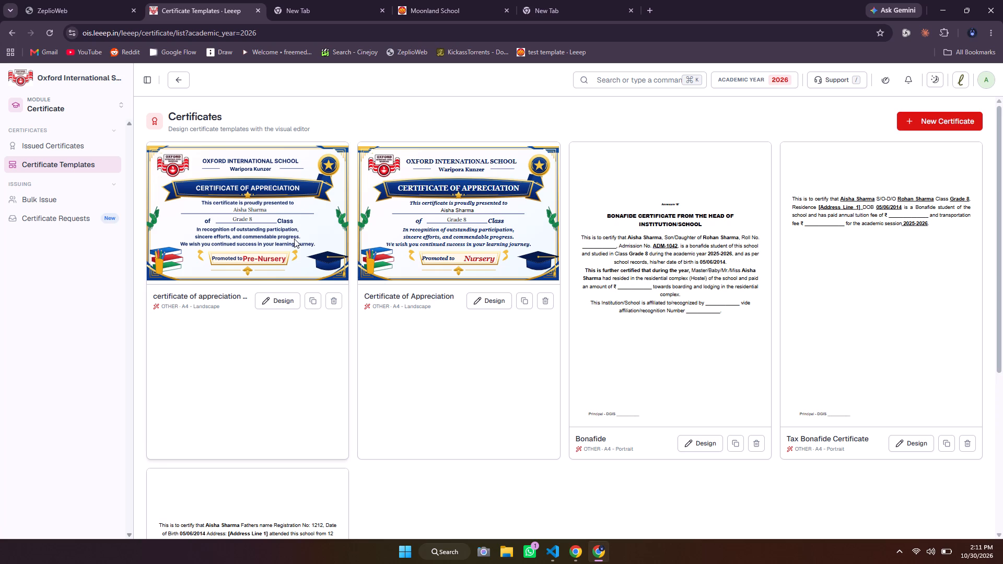
left_click(294, 300)
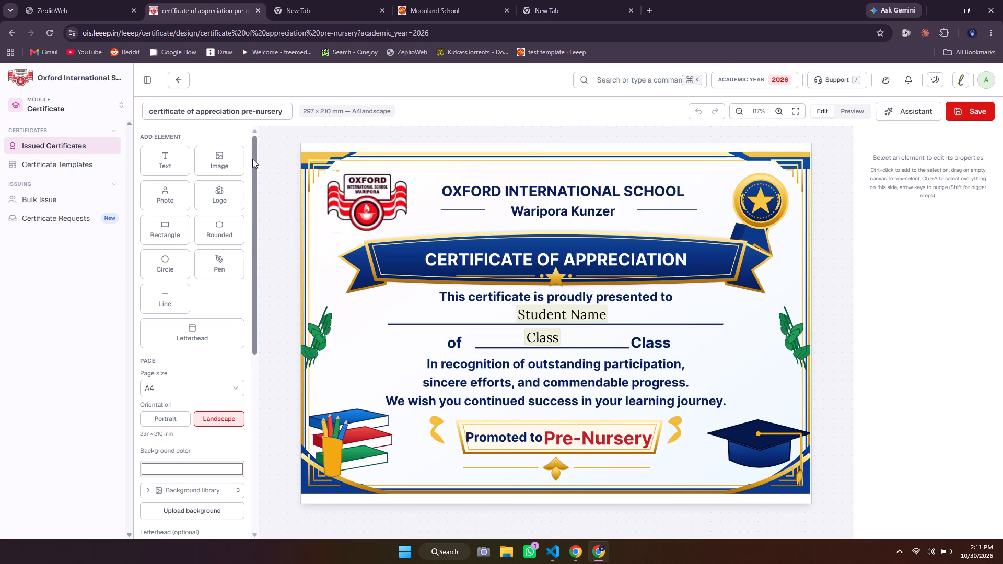
Shorten the template name to "certificate of appreciation" by removing the pre-nursery ending.
left_click(259, 116)
left_click(280, 111)
left_click(282, 111)
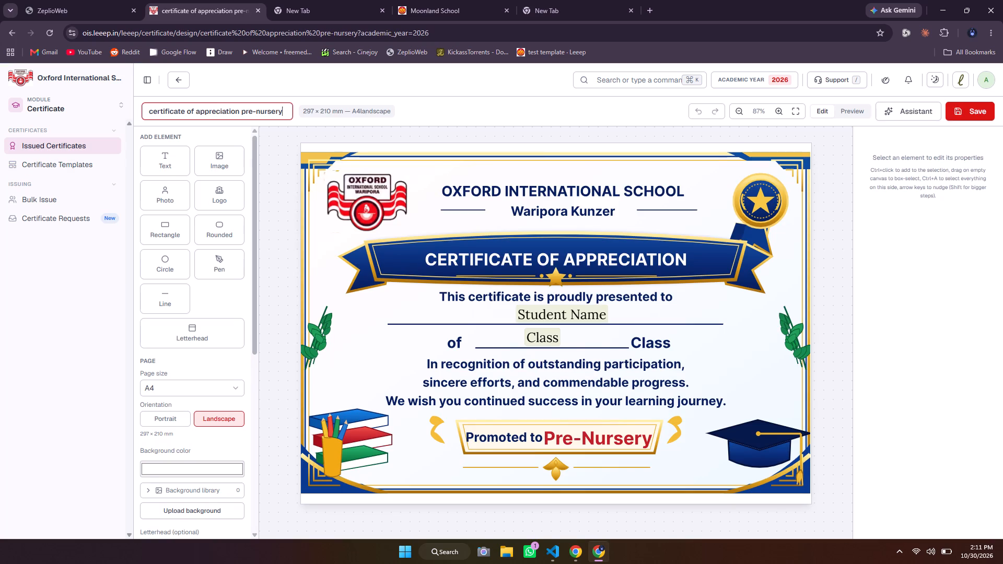
key("ctrl+BackSpace")
key("ctrl+BackSpace")
key("ctrl+BackSpace")
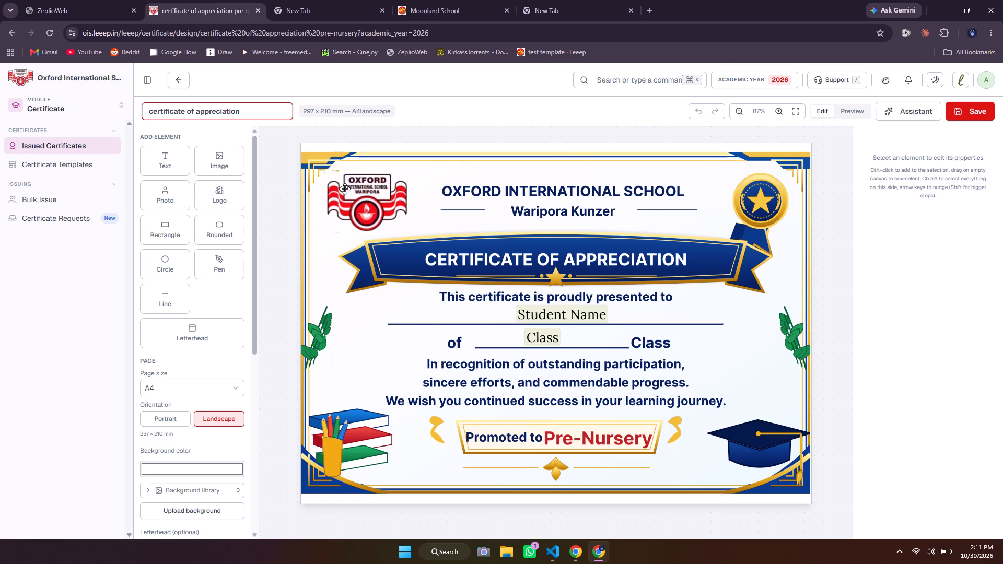
Delete the full-page Pre-Nursery certificate image from the template canvas, keeping the Student Name and Class fields.
left_click(484, 268)
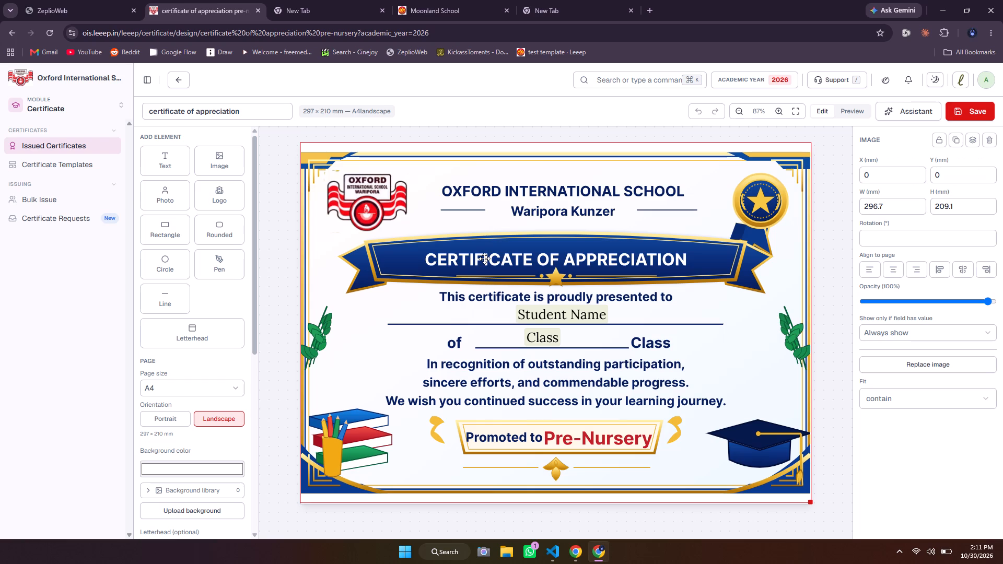
key("Print")
key("Escape")
key("Delete")
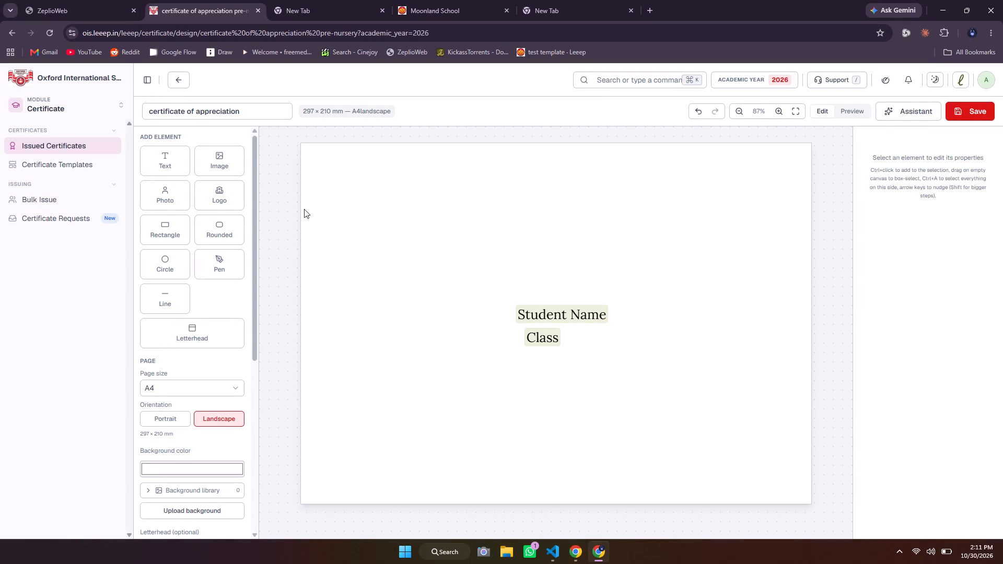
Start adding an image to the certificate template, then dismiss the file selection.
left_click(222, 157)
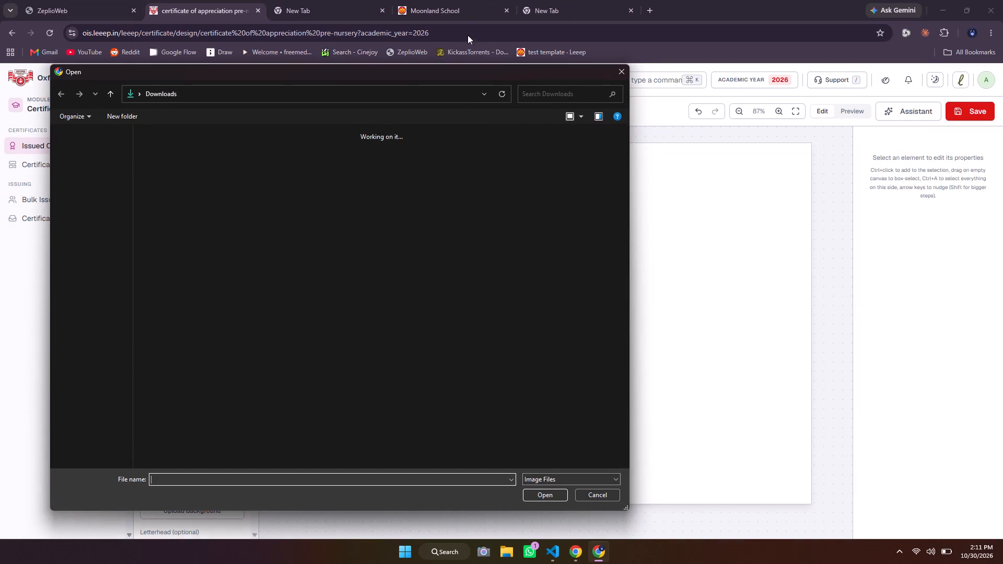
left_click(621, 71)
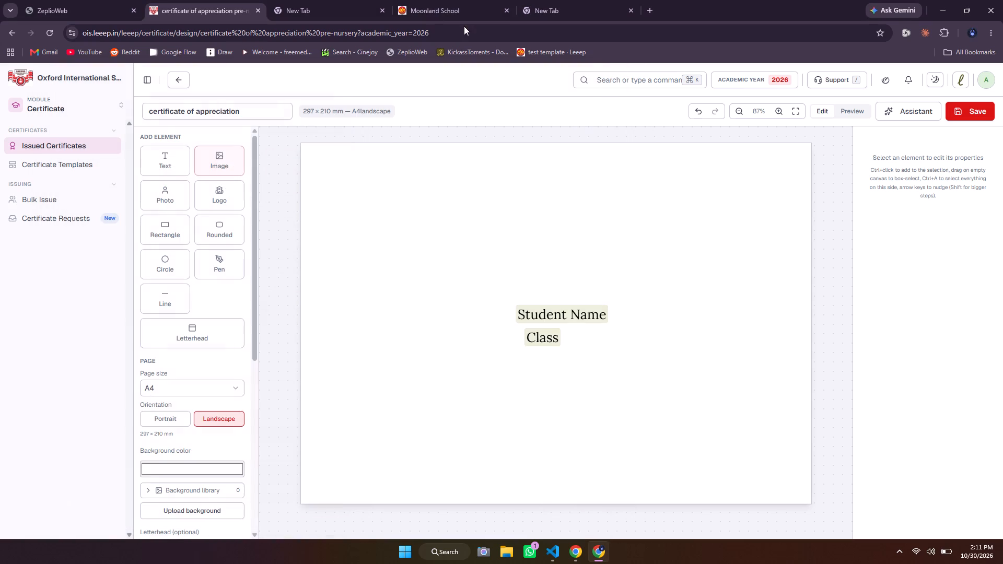
Close the two empty browser tabs and return to the certificate template editor.
left_click(320, 0)
left_click(563, 10)
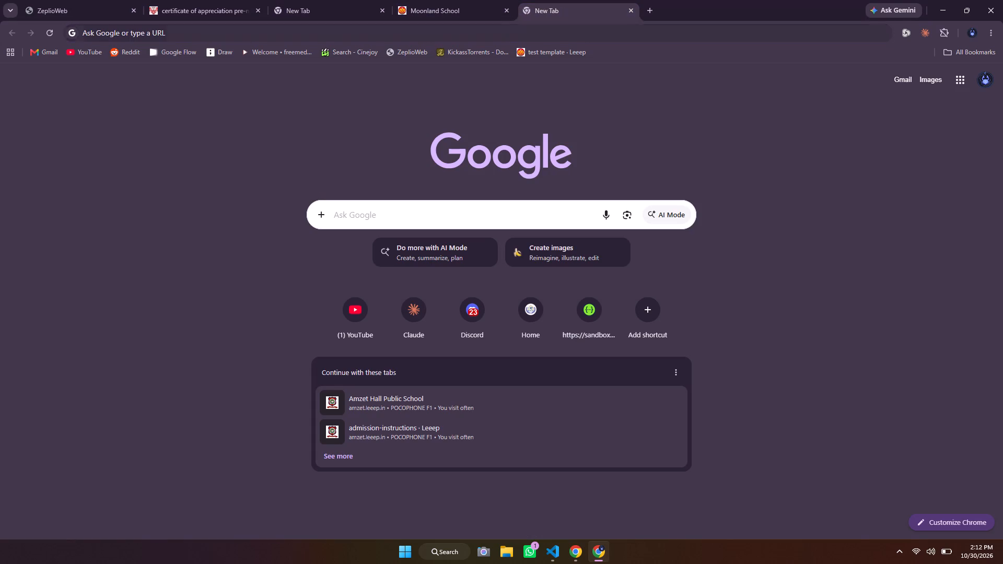
left_click(464, 30)
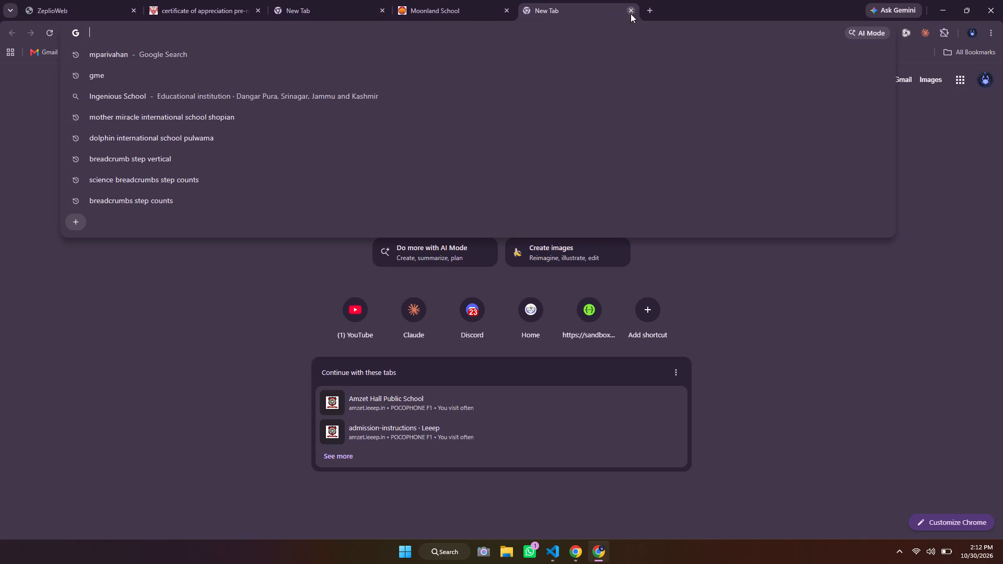
left_click(631, 10)
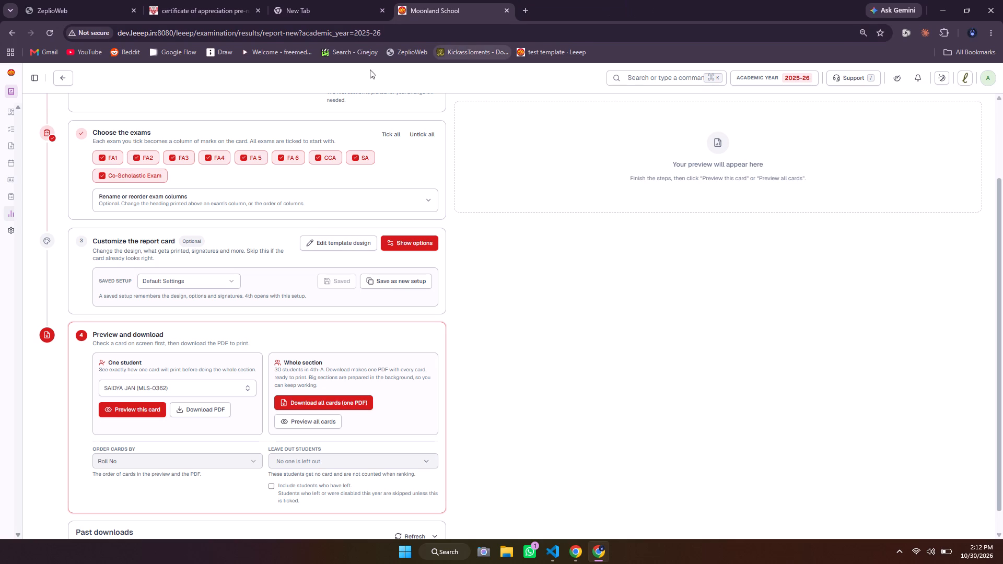
left_click(302, 2)
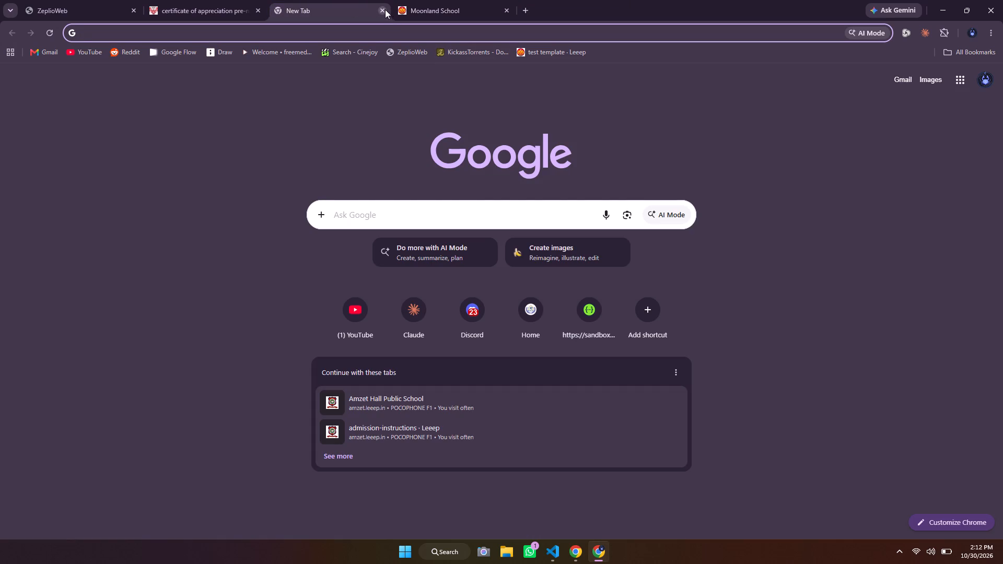
left_click(385, 9)
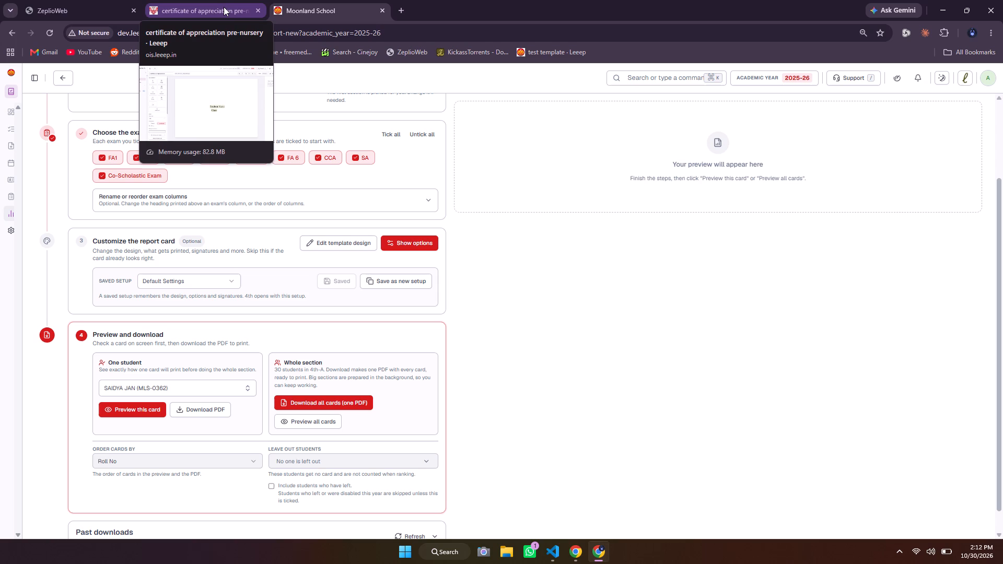
left_click(221, 2)
left_click(92, 0)
left_click(170, 8)
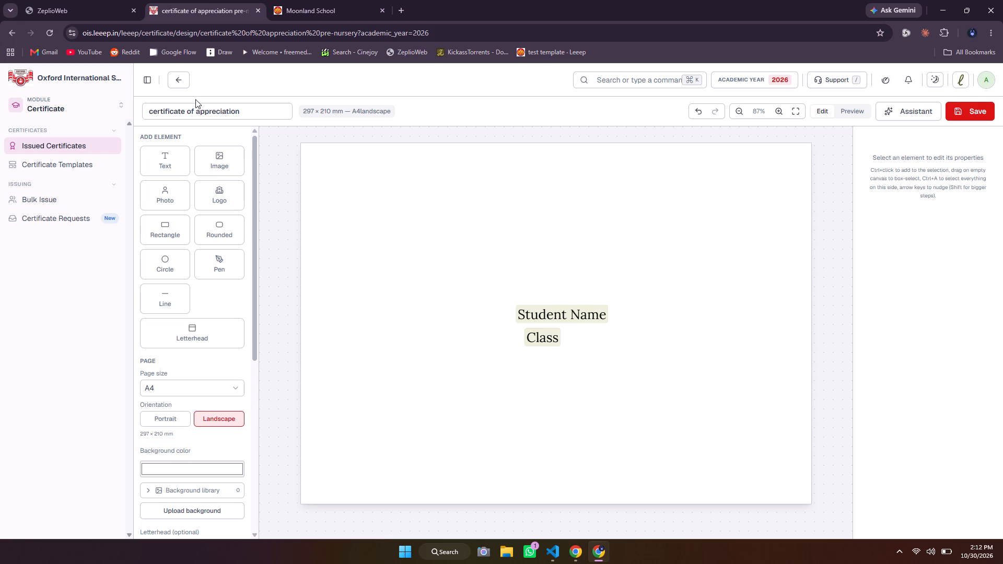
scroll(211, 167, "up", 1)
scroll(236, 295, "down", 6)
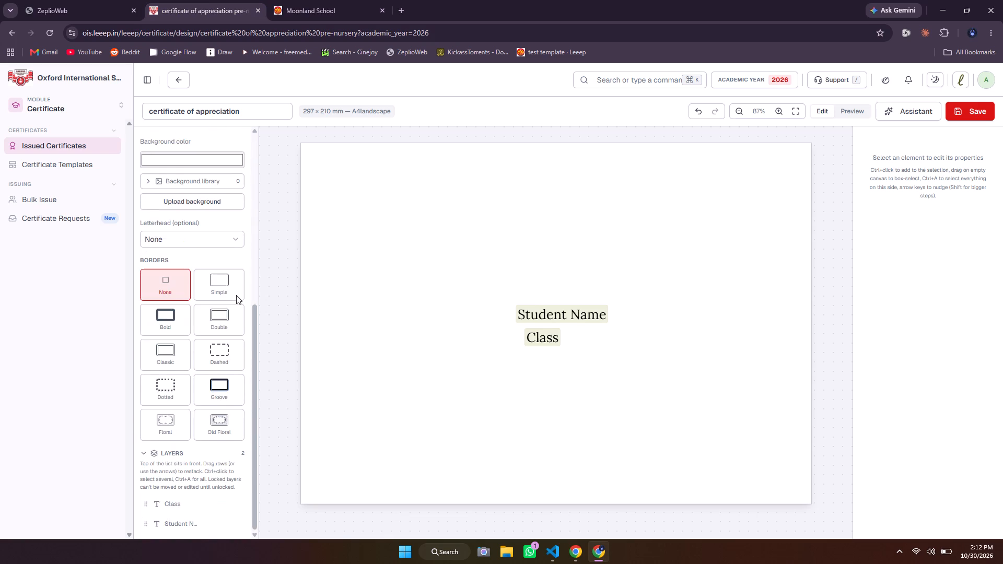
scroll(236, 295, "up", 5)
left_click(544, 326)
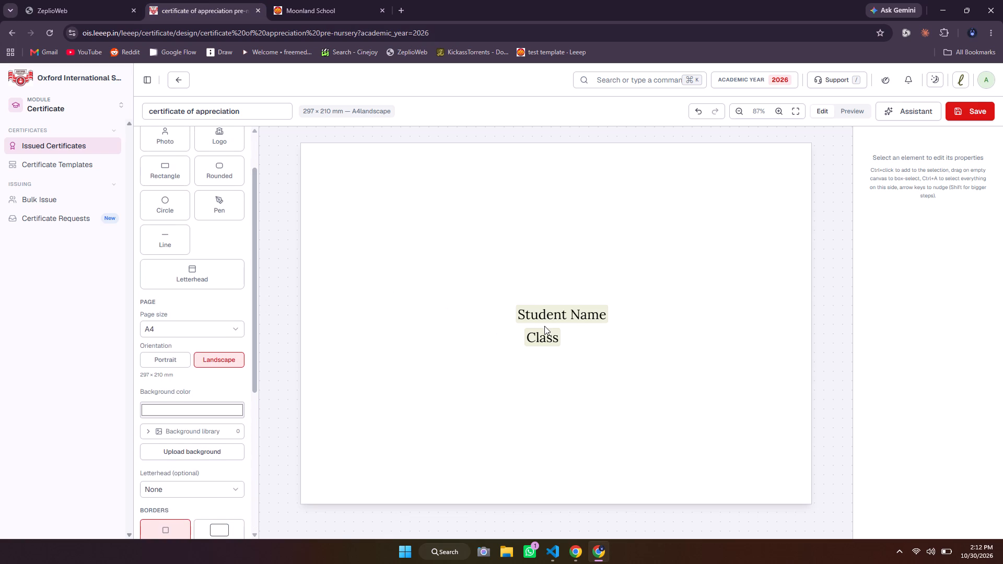
Move the Student Name field slightly left on the certificate, to an X position of about 87 mm.
left_click(541, 332)
left_click(544, 313)
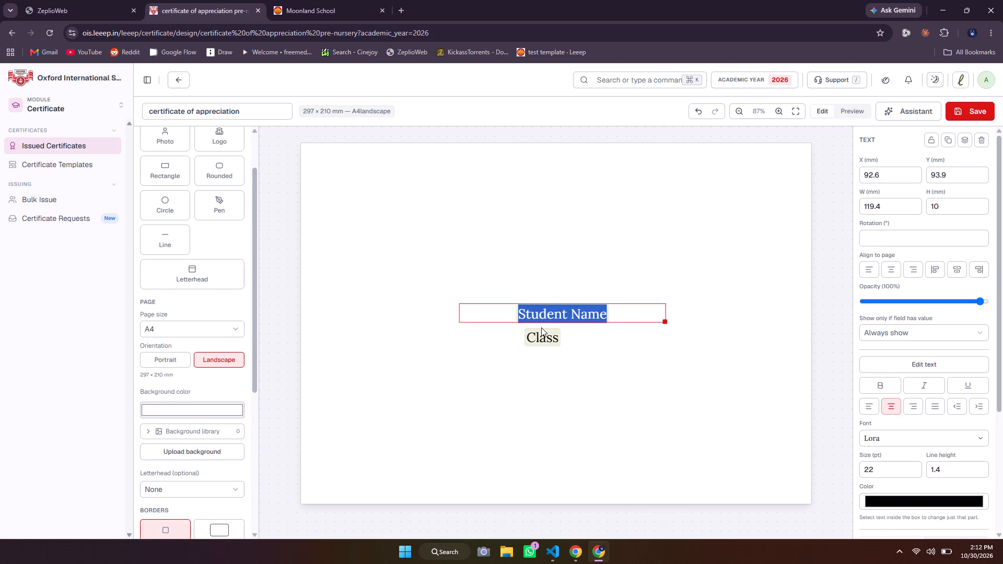
left_click_drag(523, 316, 522, 316)
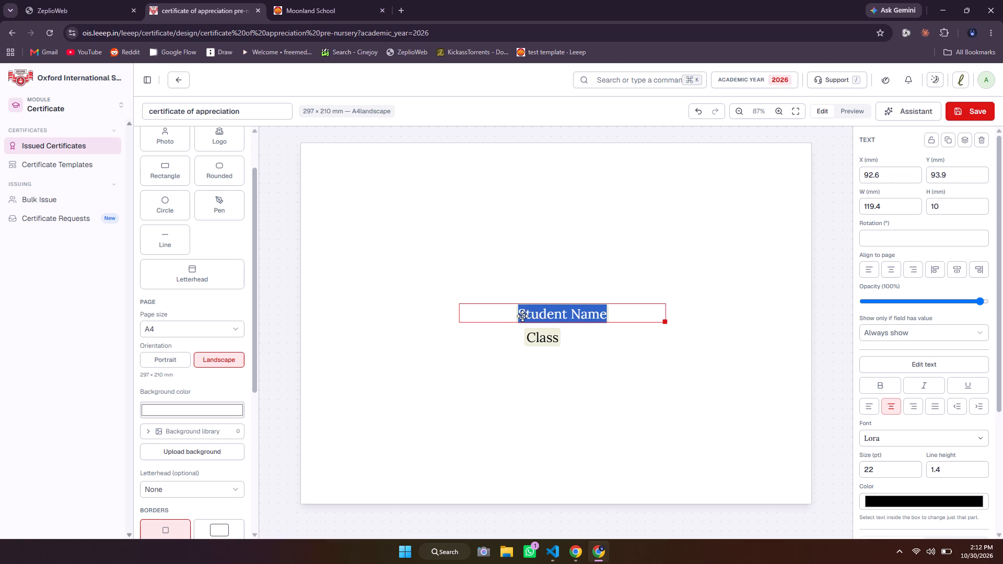
left_click_drag(522, 316, 505, 316)
left_click(514, 316)
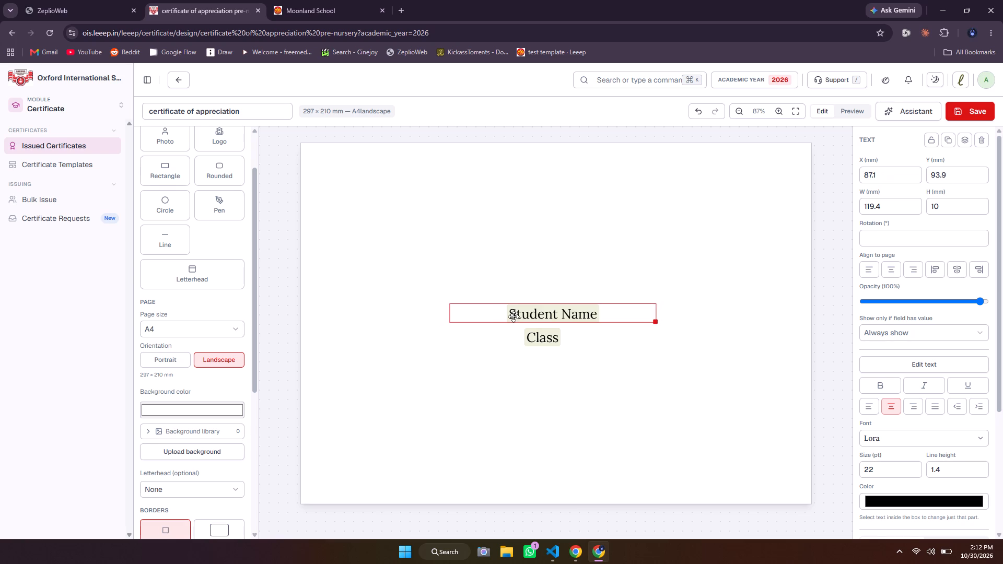
left_click(521, 287)
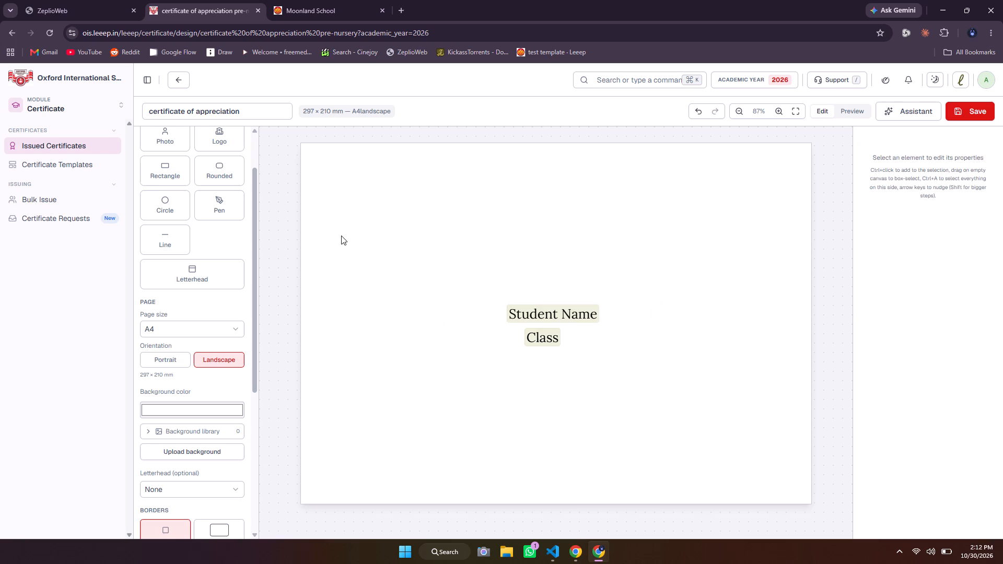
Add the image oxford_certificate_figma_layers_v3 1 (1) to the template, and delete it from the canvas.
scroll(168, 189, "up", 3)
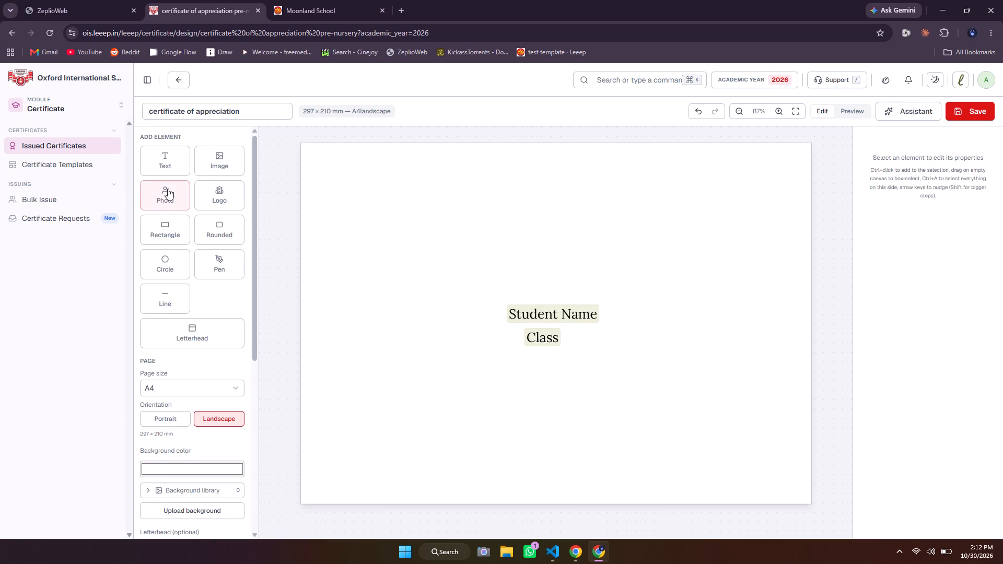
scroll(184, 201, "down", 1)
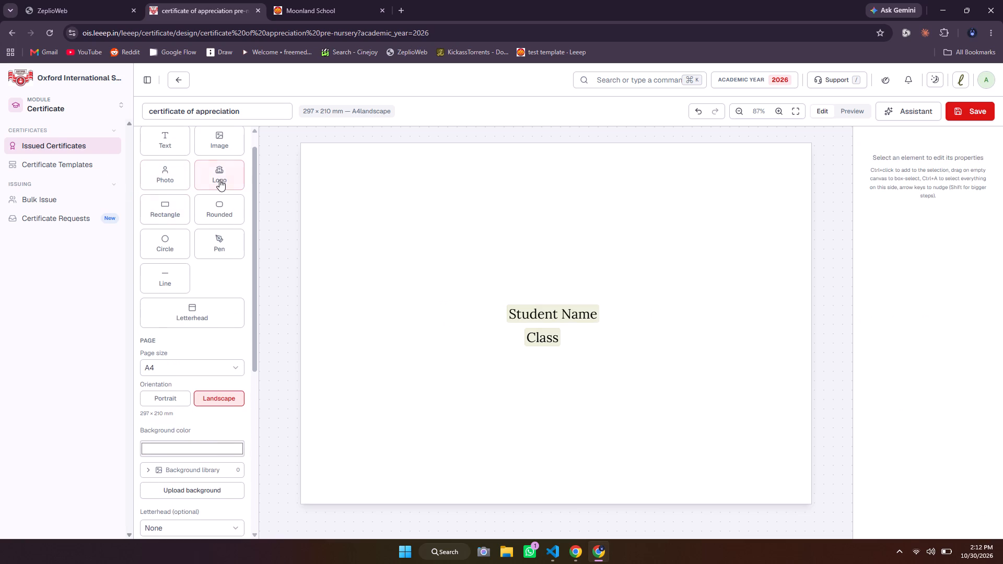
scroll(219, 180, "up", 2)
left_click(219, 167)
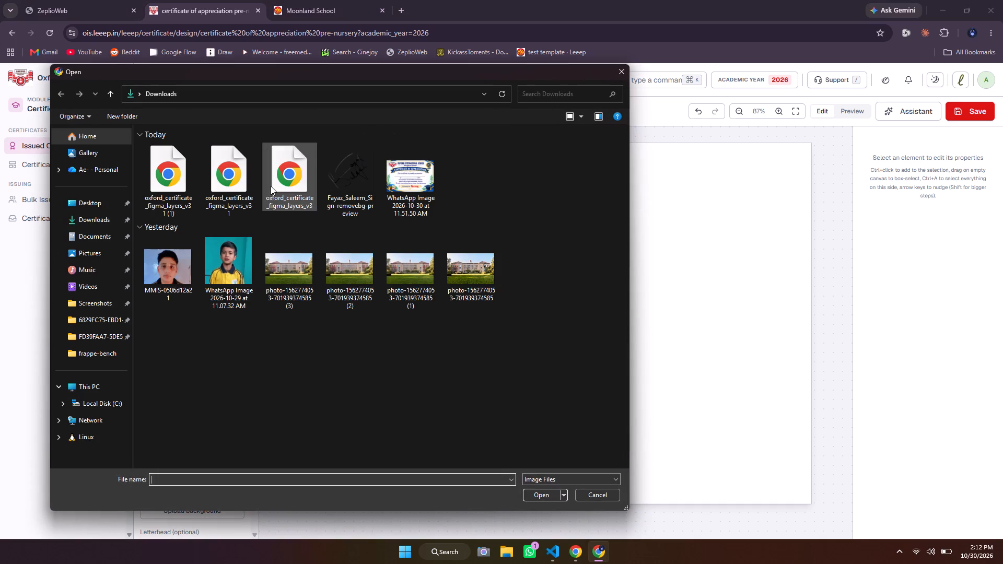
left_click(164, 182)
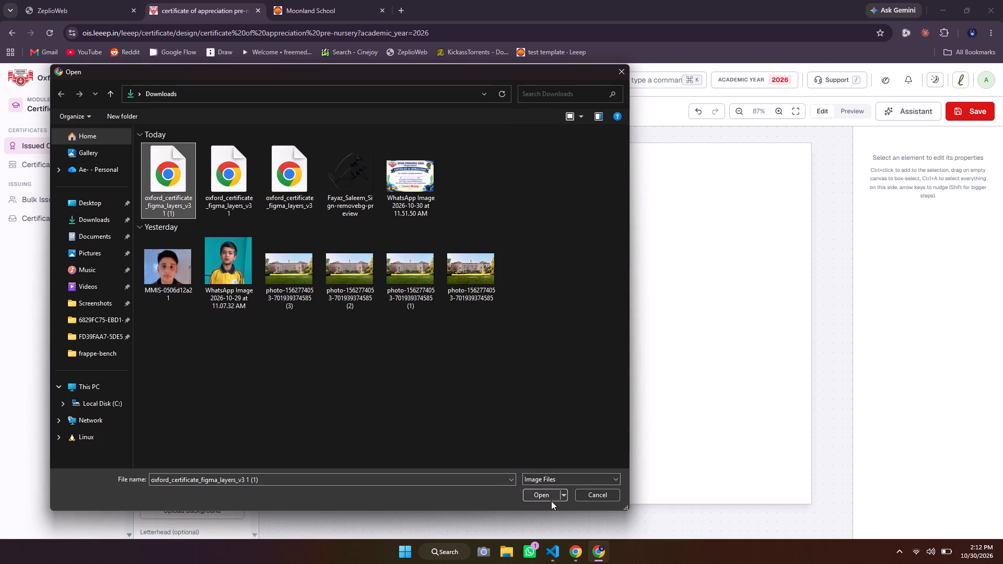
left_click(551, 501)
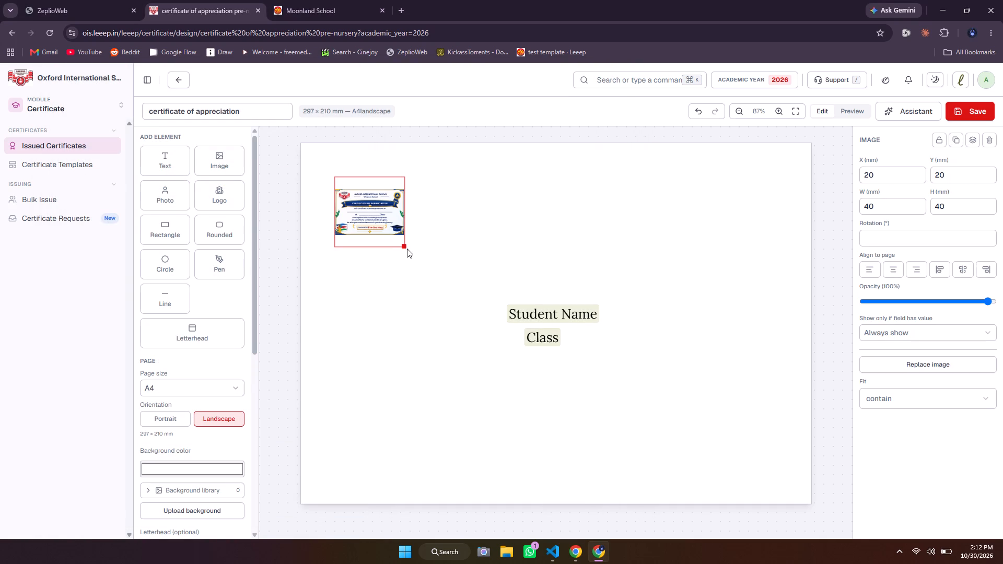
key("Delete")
Switch to Figma, export the whole LKG certificate frame as SVG, and return to the certificate template editor.
left_click(317, 1)
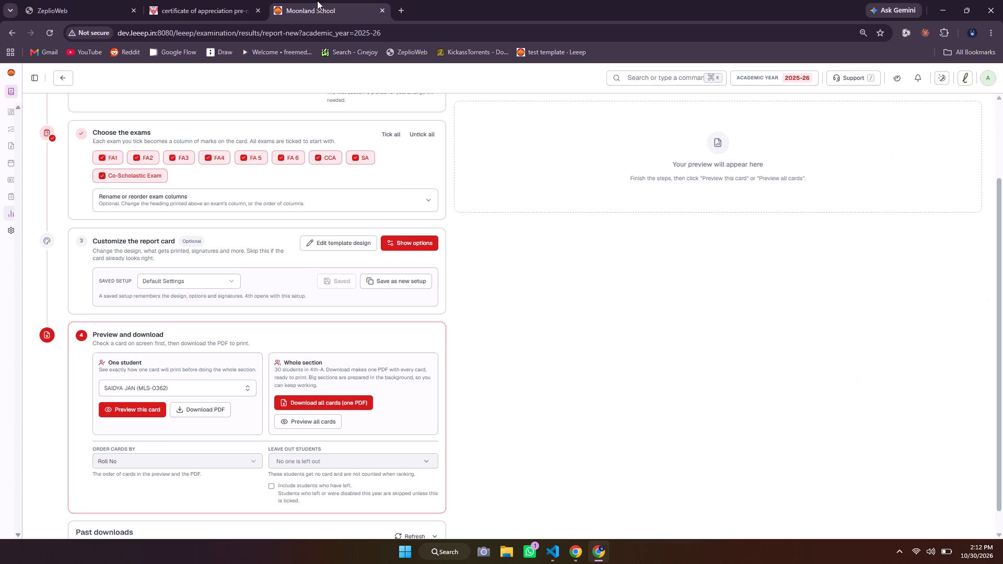
left_click(214, 0)
key("alt+Tab")
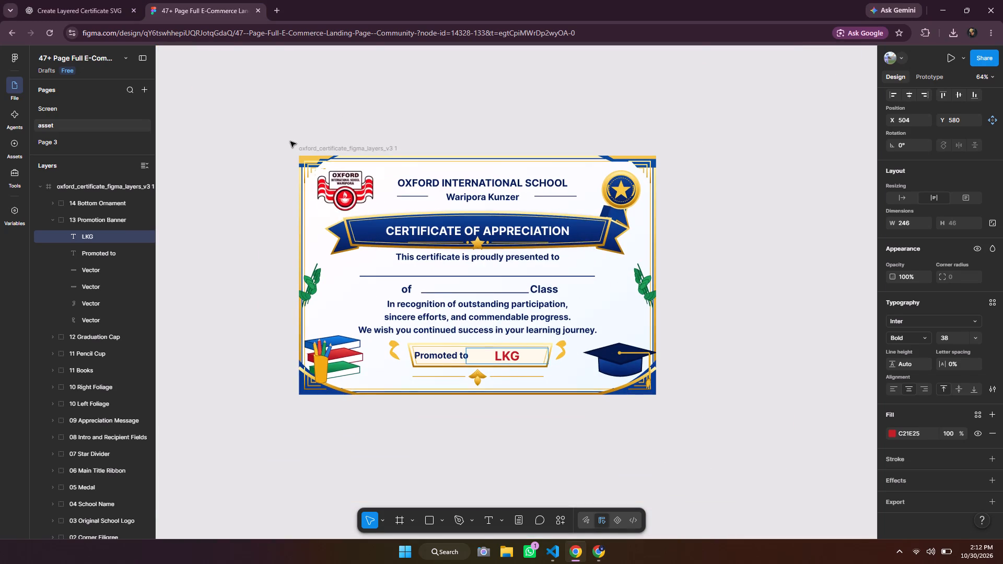
left_click(290, 142)
left_click_drag(261, 113, 706, 434)
scroll(956, 448, "down", 4)
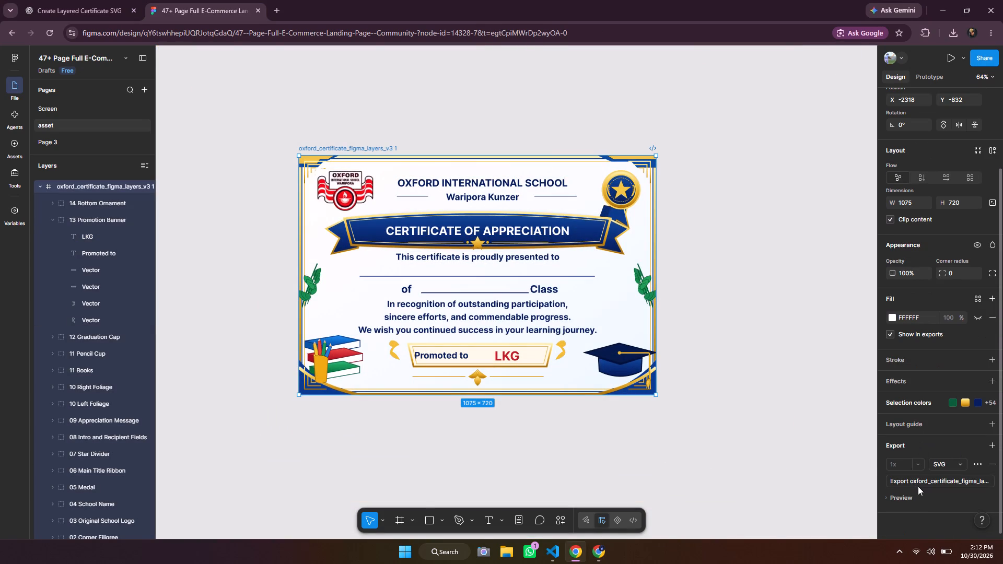
left_click(929, 484)
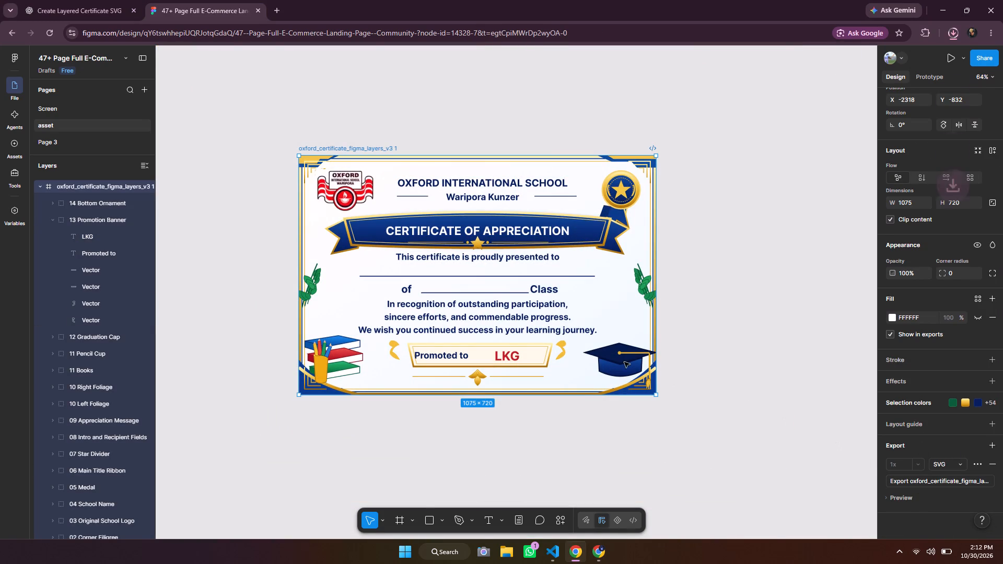
key("alt+Tab")
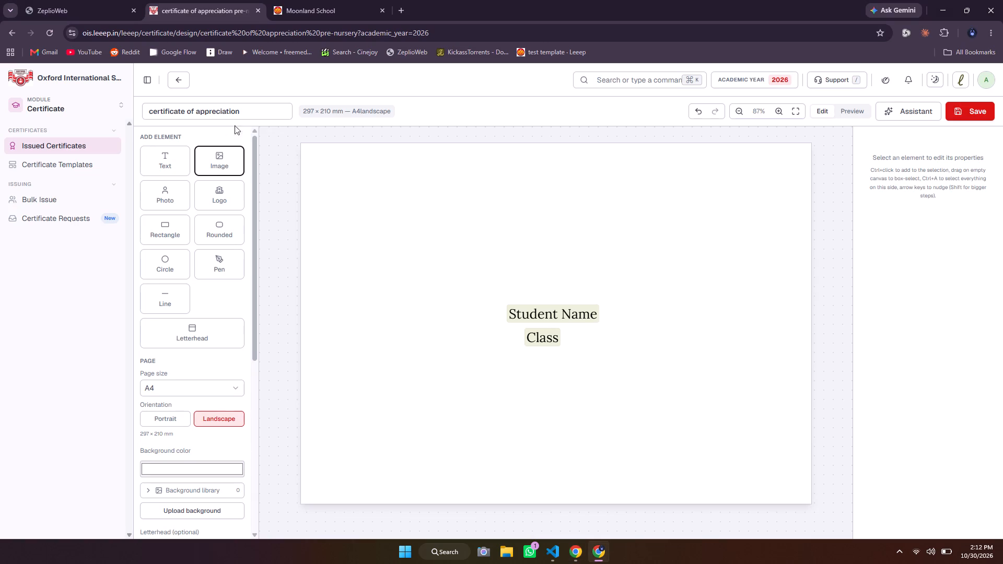
Extend the template name to "certificate of appreciation nursery - lkg".
left_click(248, 114)
key("n")
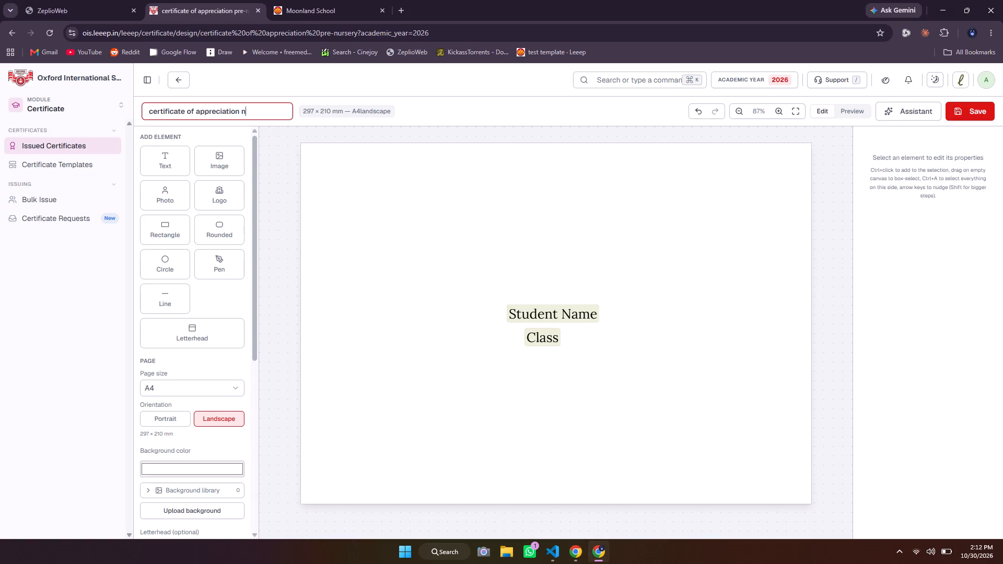
type("ursert")
key("space")
key("BackSpace")
key("BackSpace")
key("y")
key("space")
key("space")
key("BackSpace")
key("BackSpace")
key("space")
type("- lkg")
key("Return")
left_click(263, 184)
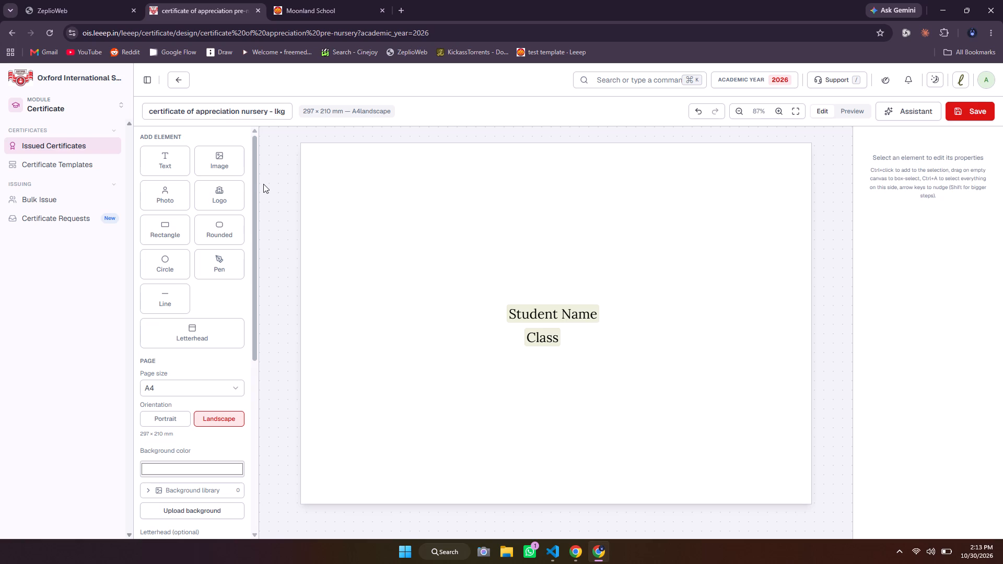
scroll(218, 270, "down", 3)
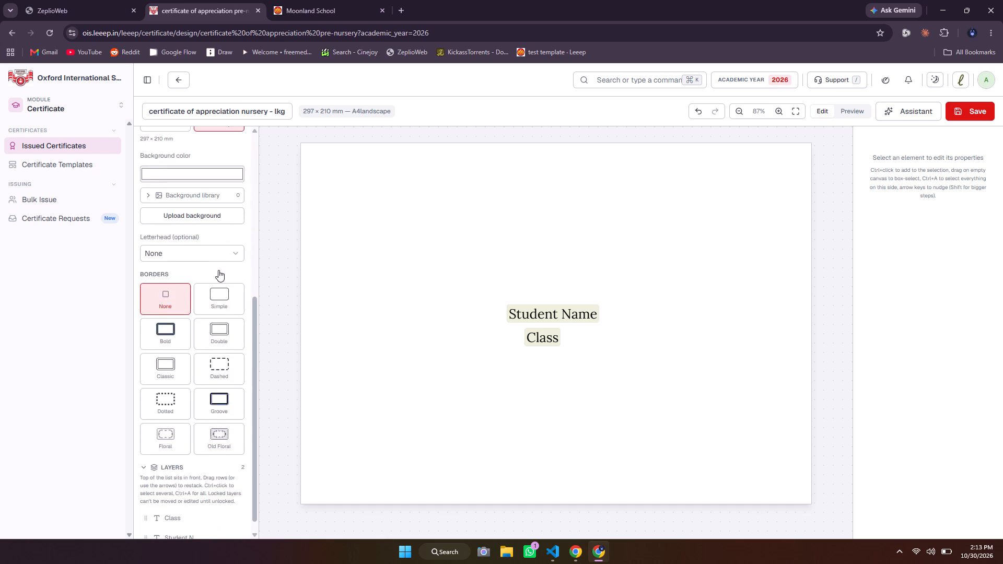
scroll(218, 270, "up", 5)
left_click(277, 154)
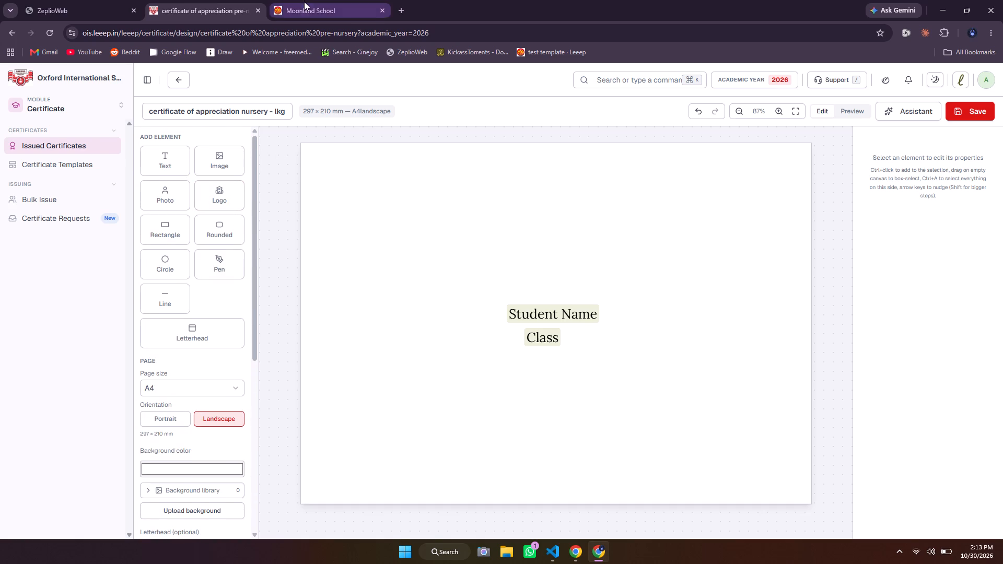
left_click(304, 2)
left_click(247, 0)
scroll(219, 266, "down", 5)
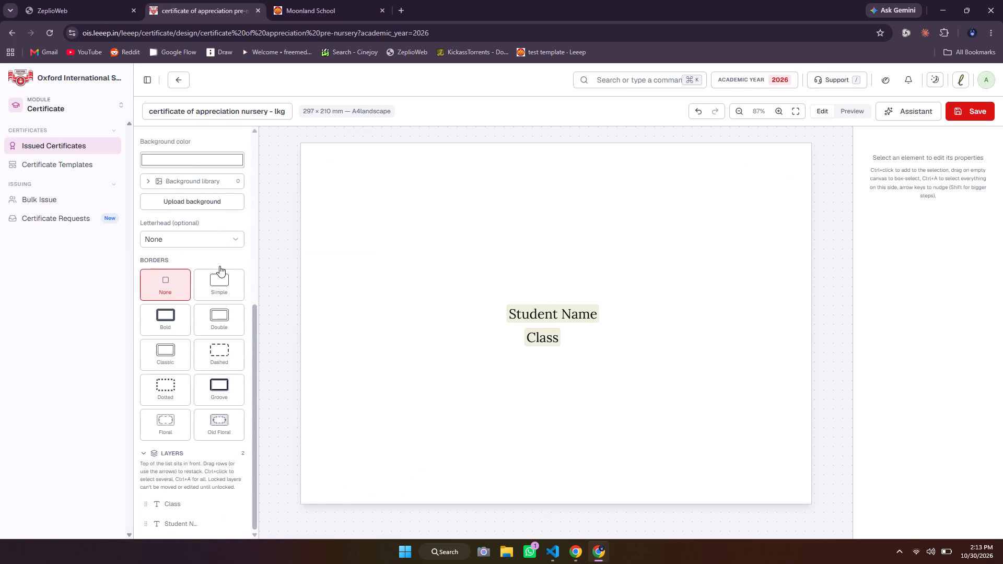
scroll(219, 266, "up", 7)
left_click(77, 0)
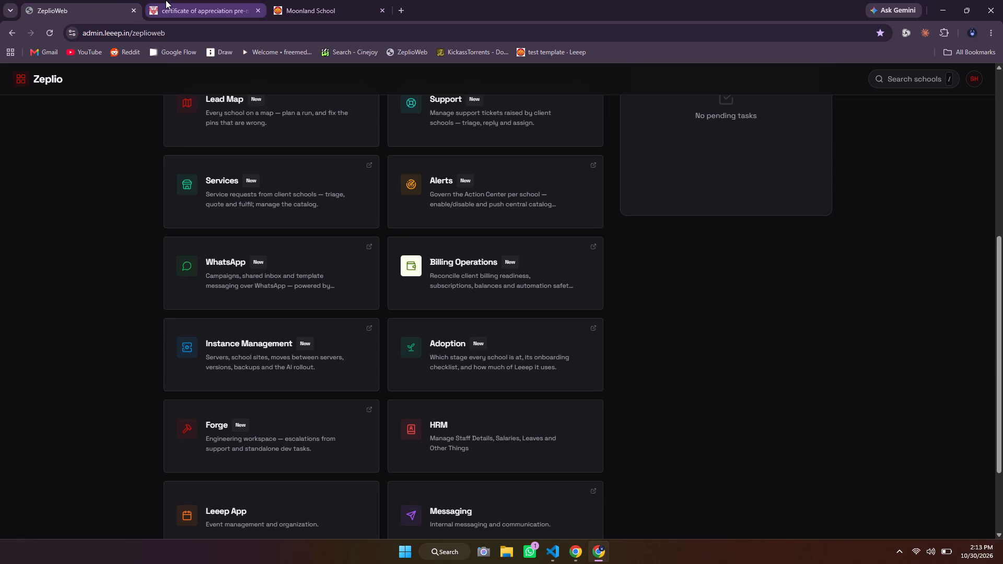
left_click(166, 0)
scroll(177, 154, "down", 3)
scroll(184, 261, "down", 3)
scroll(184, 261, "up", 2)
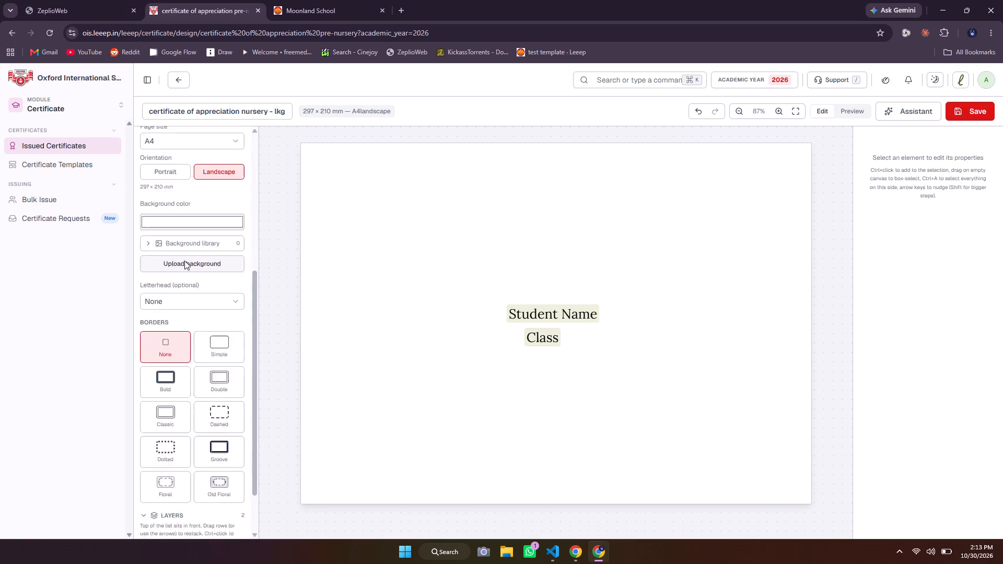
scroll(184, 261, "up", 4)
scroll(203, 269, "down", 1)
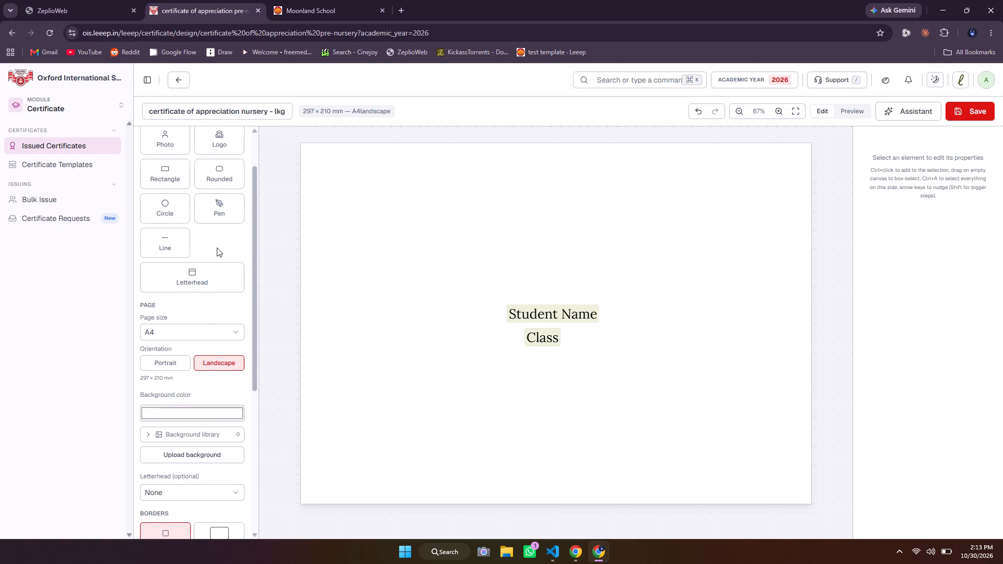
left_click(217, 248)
Add the image oxford_certificate_figma_layers_v3 1 (2) and enlarge it from the page's top-left corner to cover the page, about 298 × 210 mm.
scroll(219, 248, "up", 4)
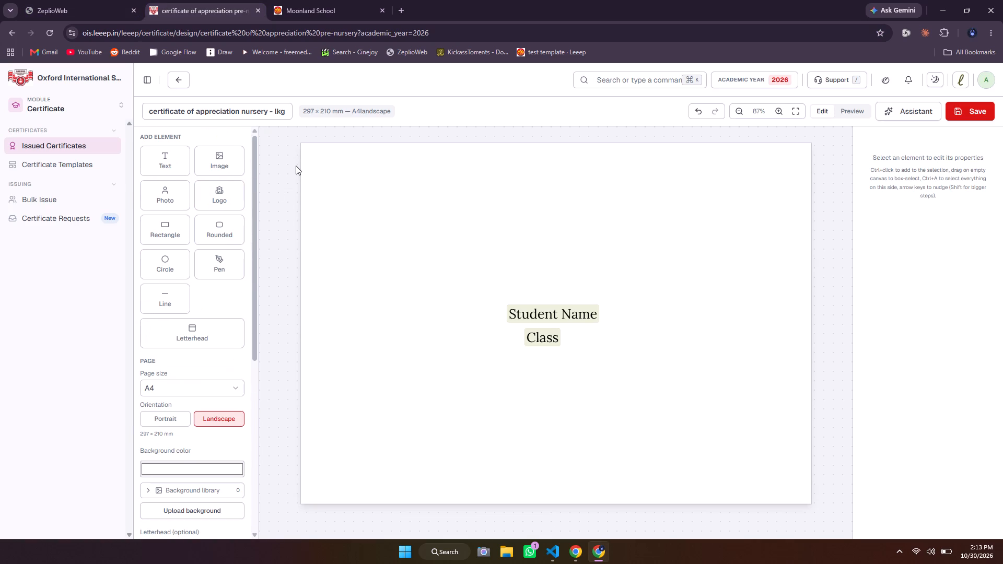
left_click(213, 161)
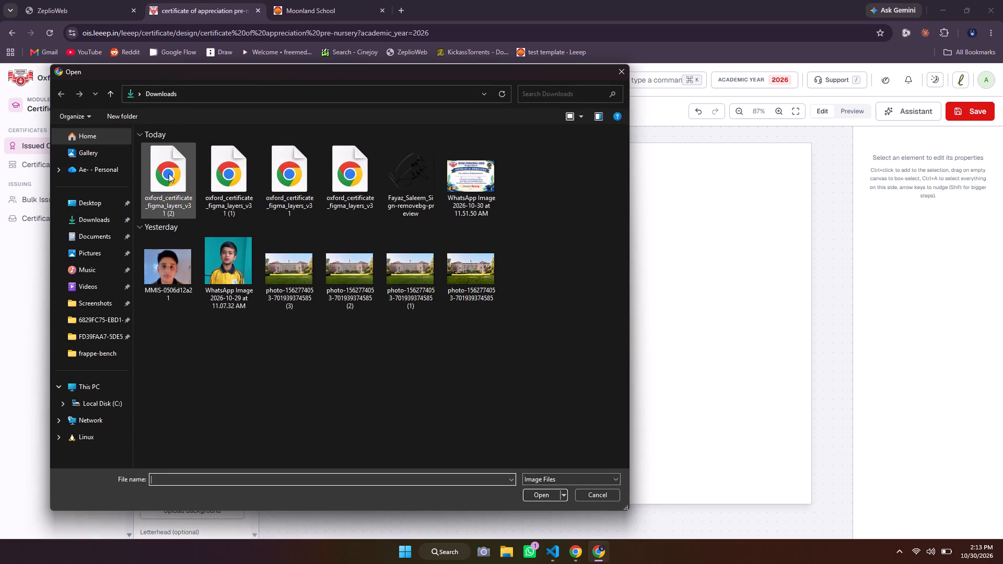
left_click(169, 173)
left_click(534, 492)
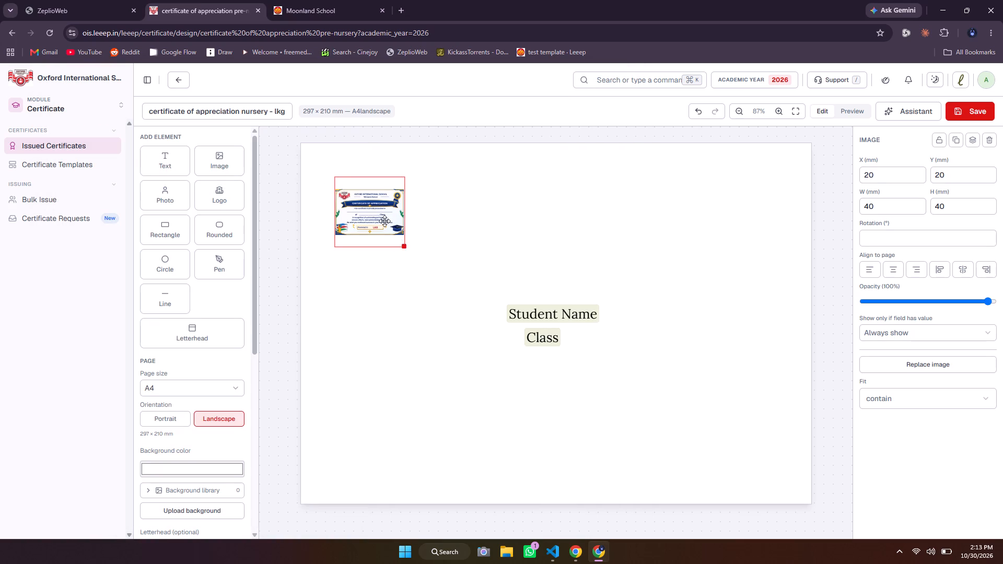
left_click_drag(384, 221, 347, 186)
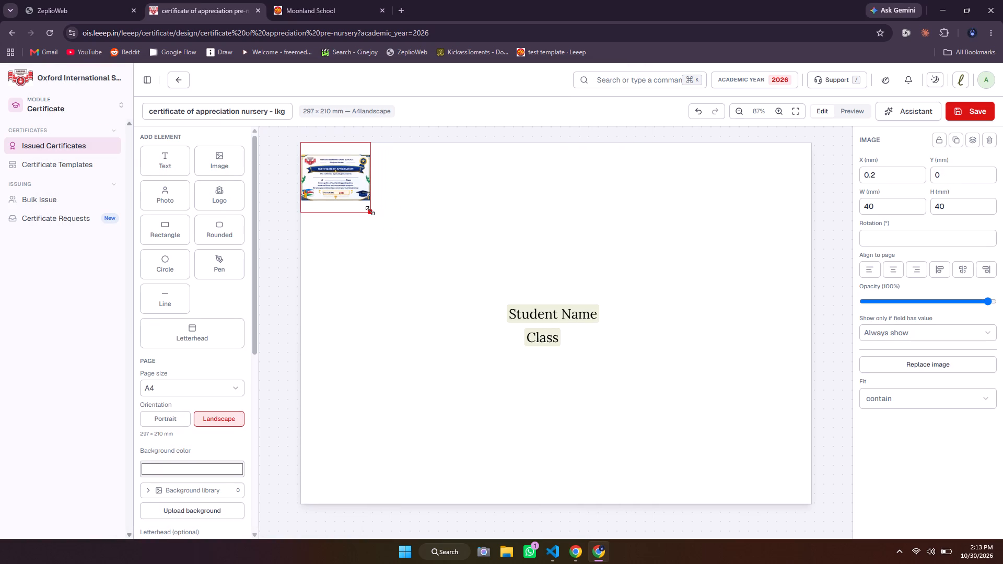
left_click_drag(370, 210, 811, 503)
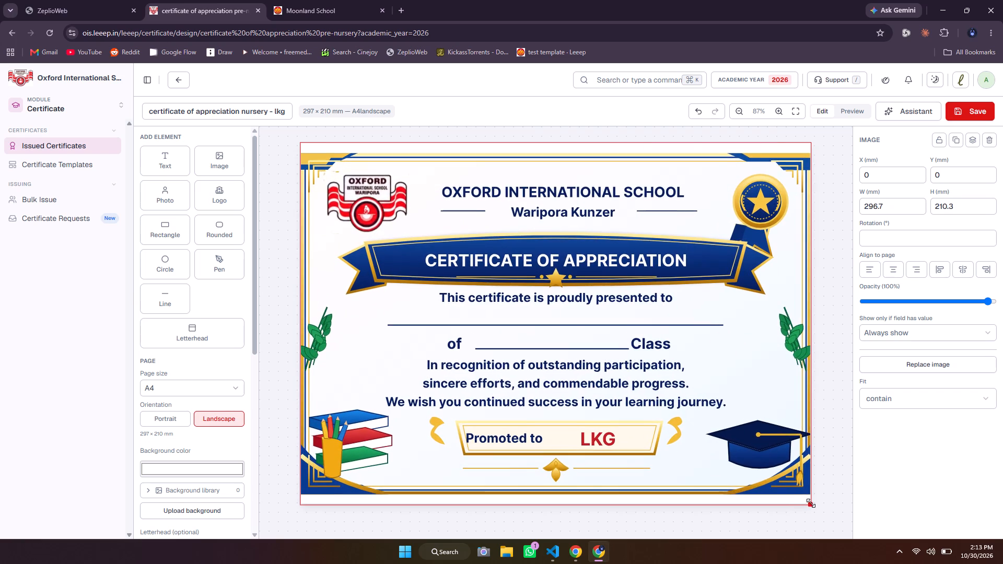
left_click_drag(811, 503, 813, 503)
left_click(848, 415)
Move the LKG certificate image mostly below the page, to about X 23 mm, Y 162 mm, uncovering the two text fields.
left_click(553, 331)
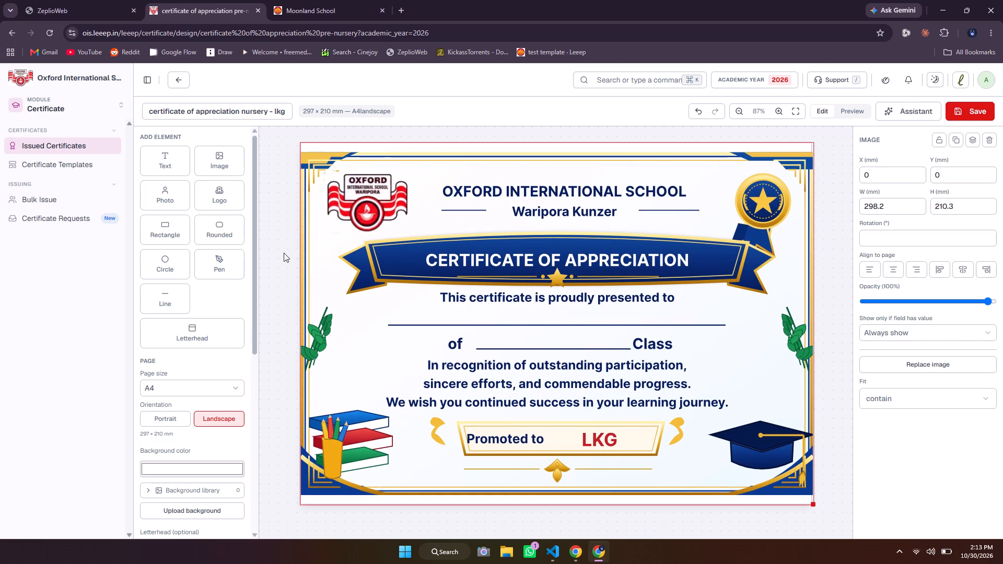
left_click_drag(402, 288, 441, 563)
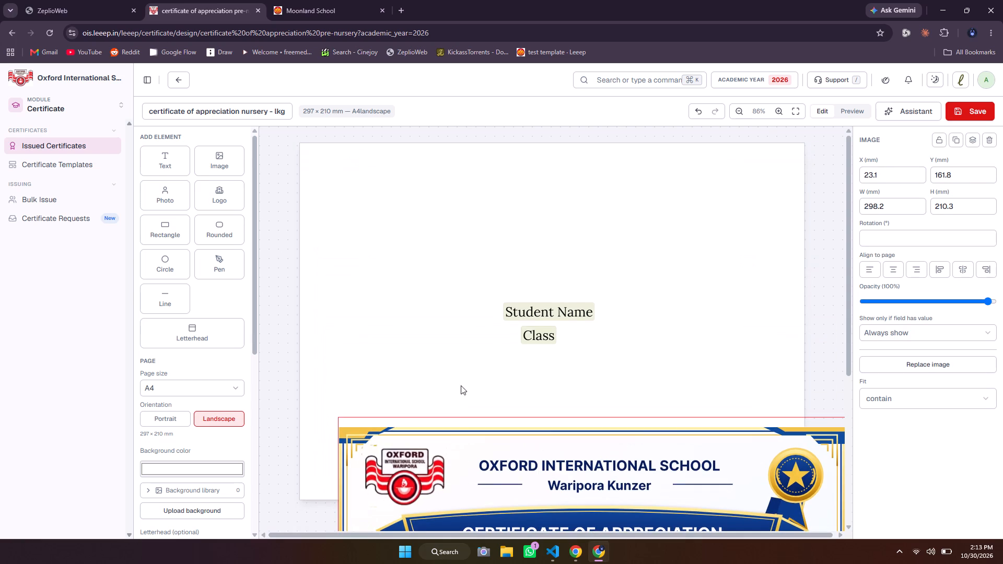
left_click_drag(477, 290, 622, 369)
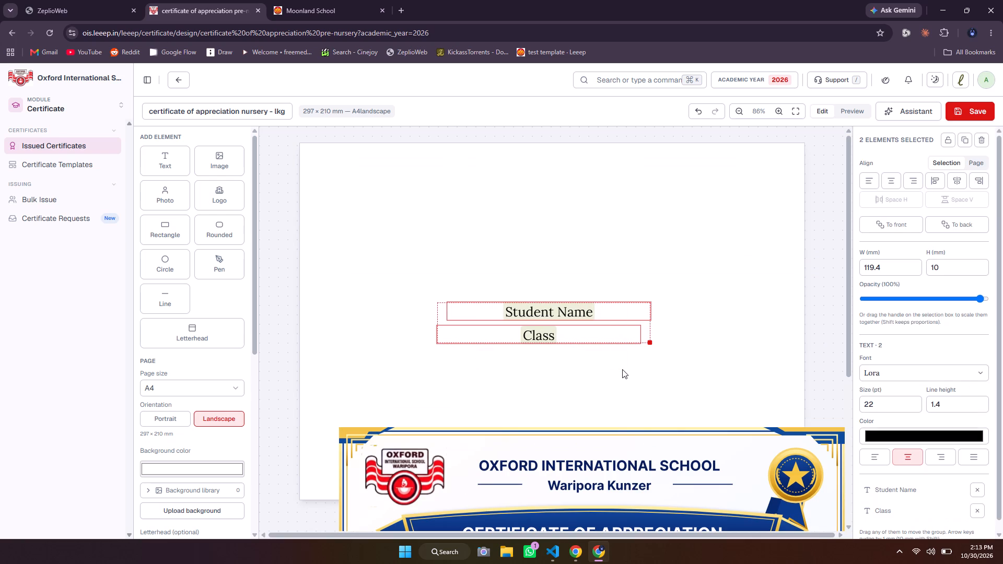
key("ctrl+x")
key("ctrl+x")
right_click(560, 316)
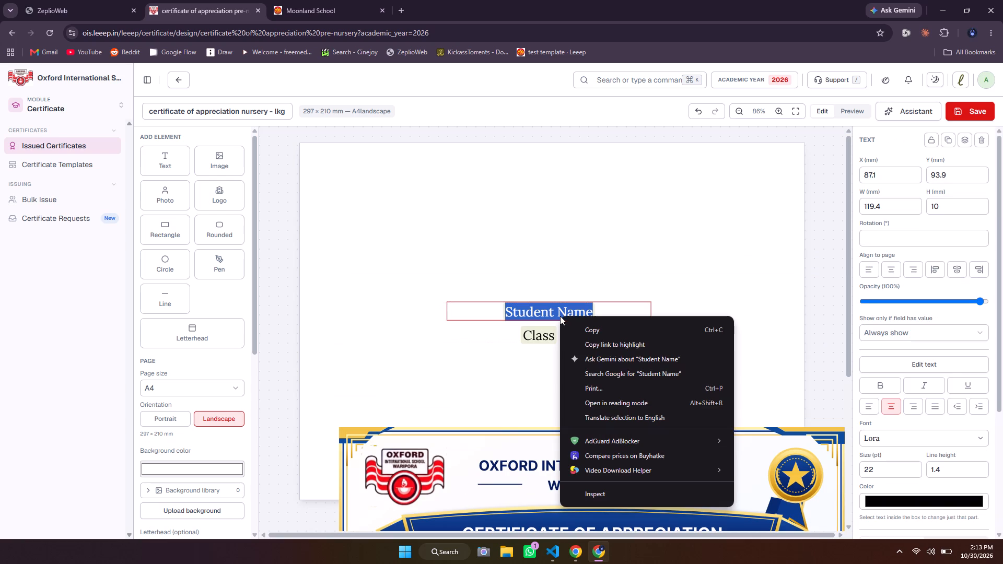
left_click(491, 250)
Copy the Student Name and Class text fields and delete the originals from the page.
left_click_drag(432, 249, 553, 303)
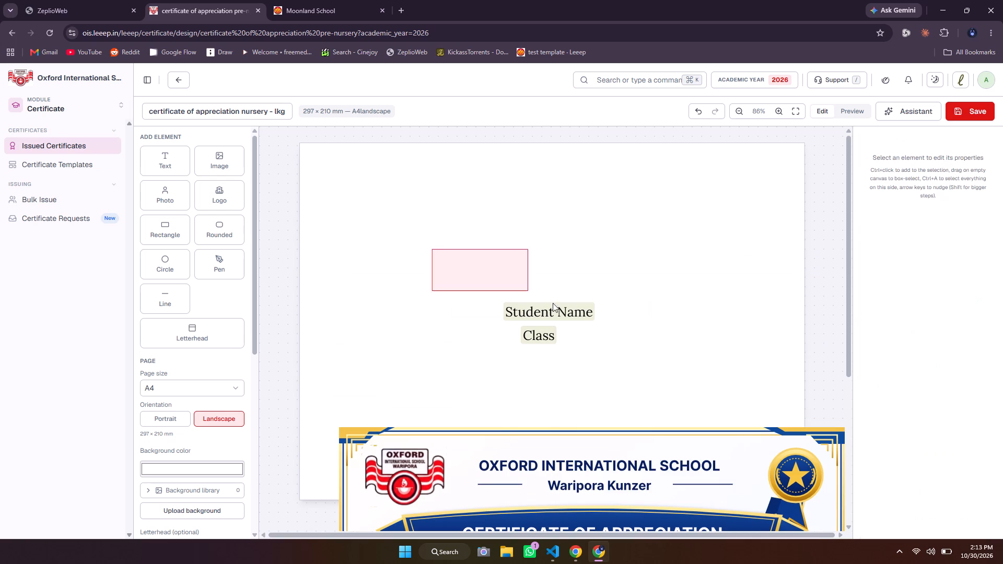
left_click_drag(553, 303, 668, 378)
key("ctrl+c")
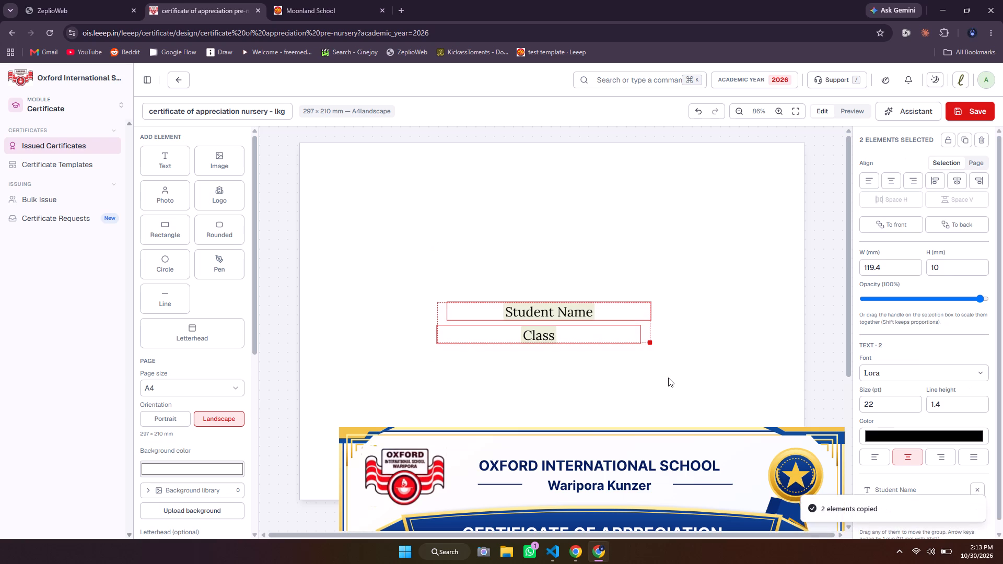
key("Delete")
Move the LKG certificate image back to the page's top-left corner at X 0 mm, Y 0 mm.
left_click_drag(654, 475, 589, 162)
Paste the two text fields over the LKG certificate and move them up onto their lines, Student Name at about X 92.5 mm, Y 94.7 mm.
left_click(533, 299)
key("ctrl+v")
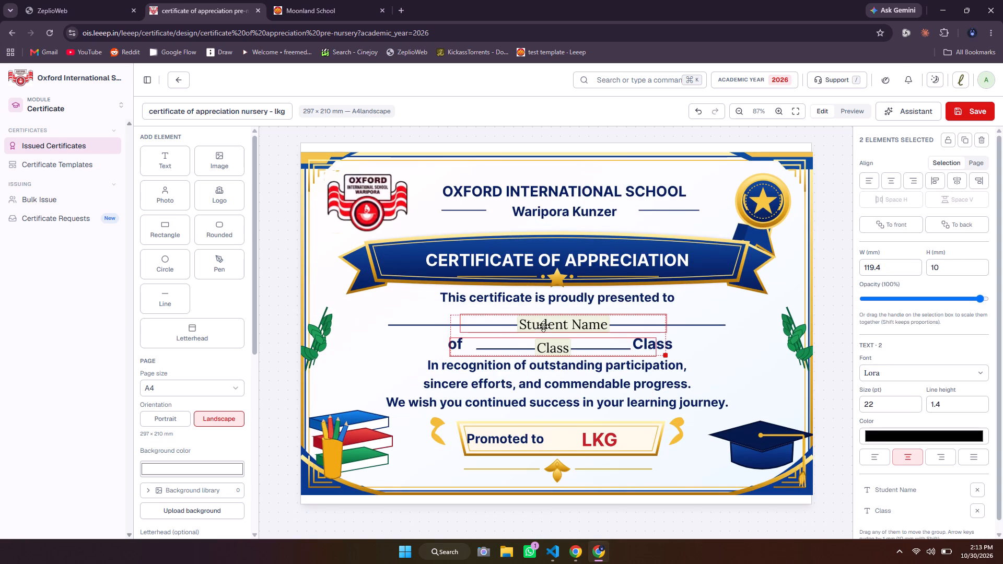
left_click_drag(544, 328, 543, 322)
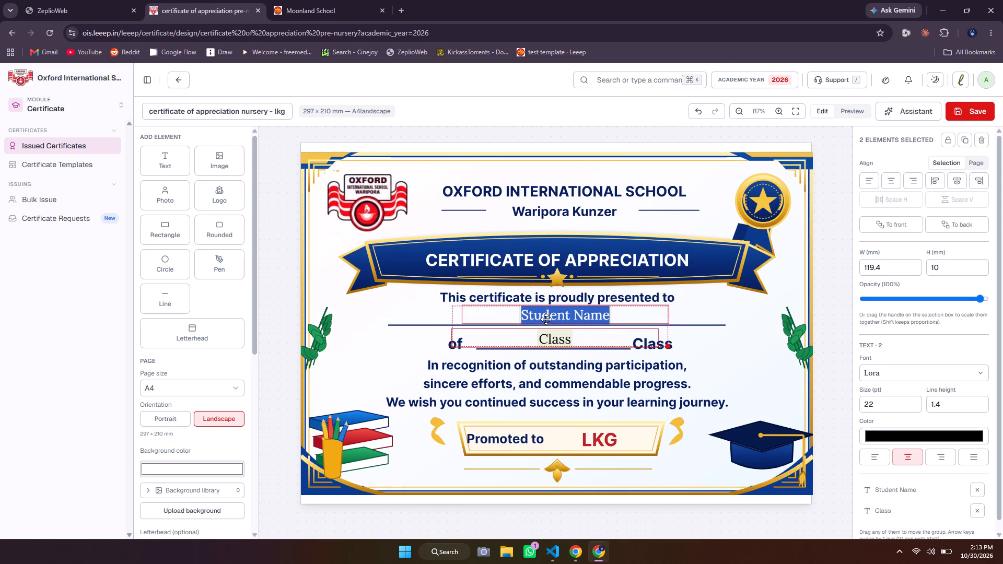
left_click(543, 320)
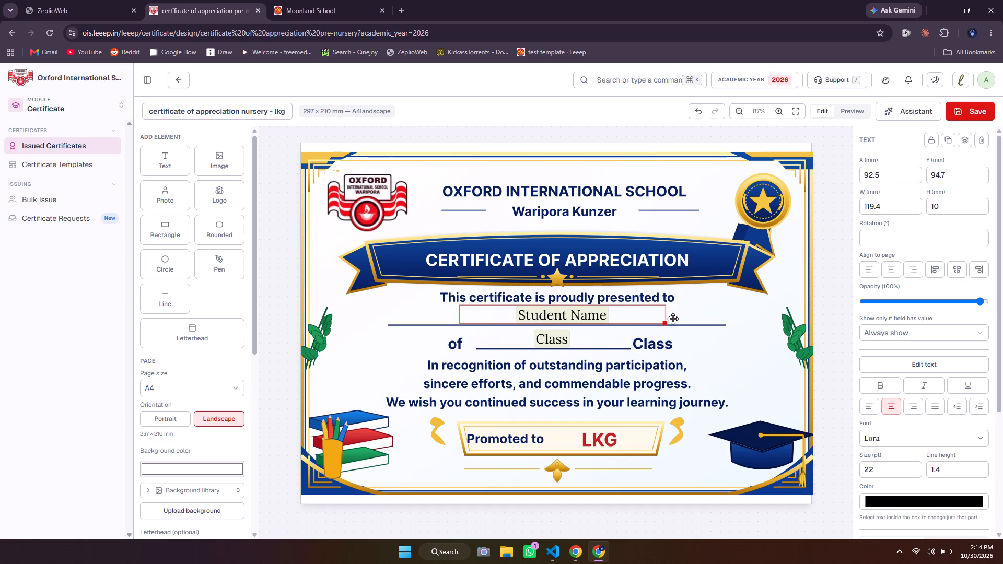
Save the nursery - lkg certificate template.
left_click(774, 304)
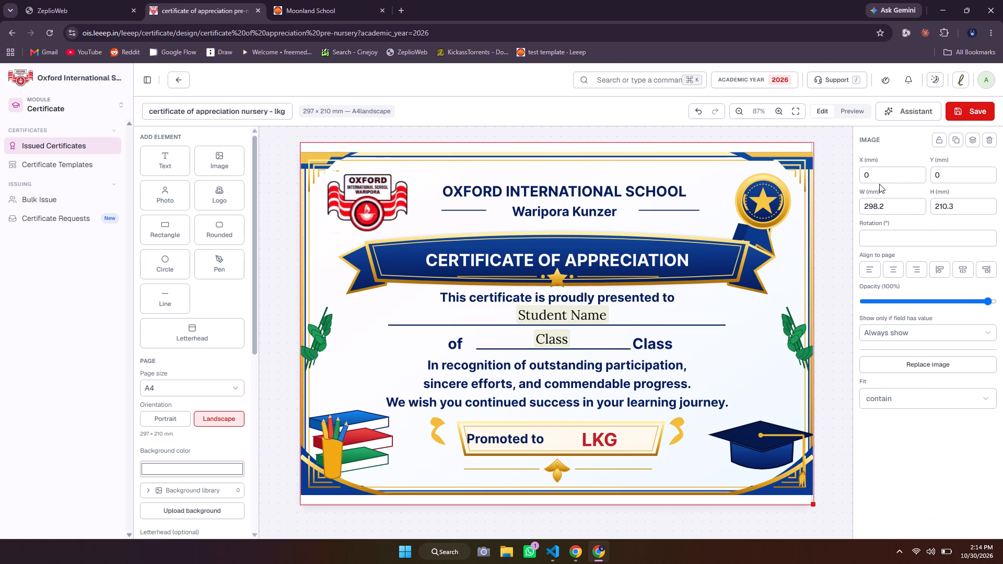
left_click(965, 103)
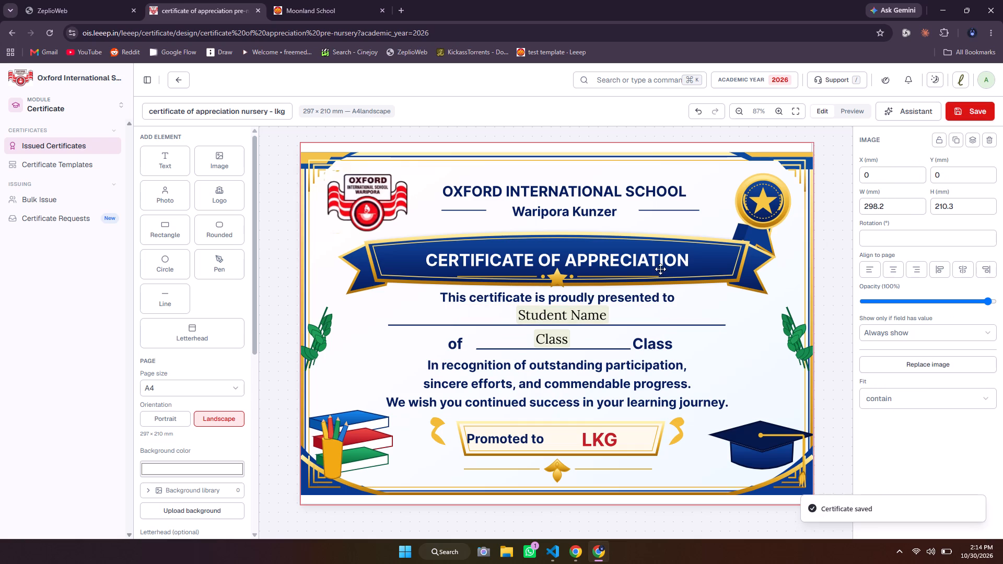
Return to the certificate templates list and open the "Certificate of Appreciation" template promoted to Nursery for design.
scroll(497, 308, "right", 8)
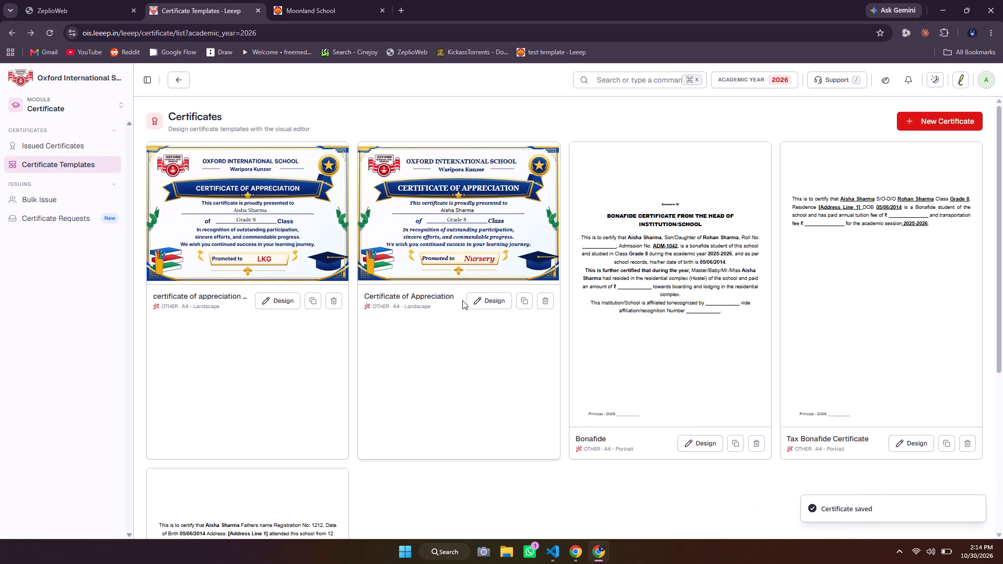
left_click(477, 300)
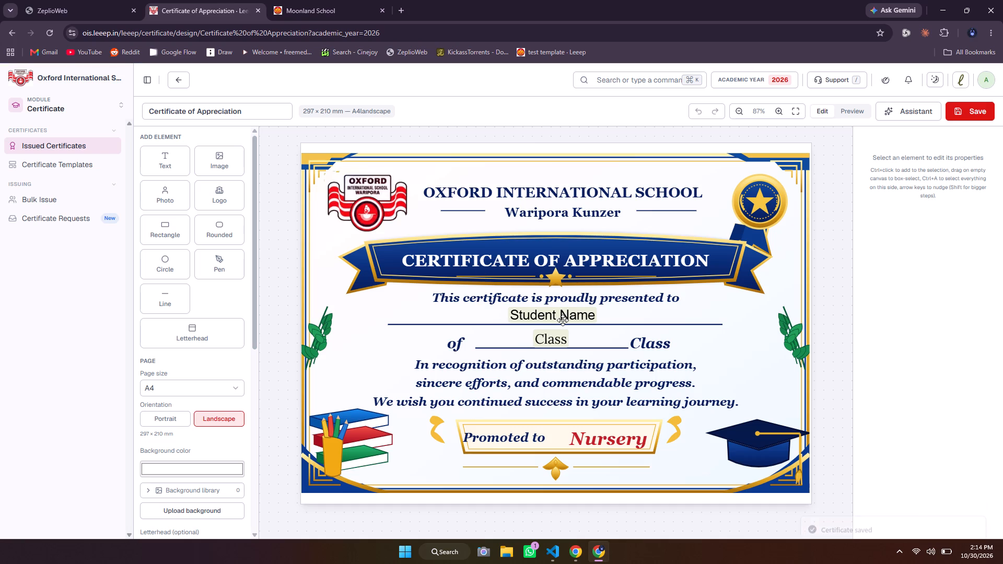
Change the Student Name field's font to Lora on the Nursery certificate.
left_click(563, 320)
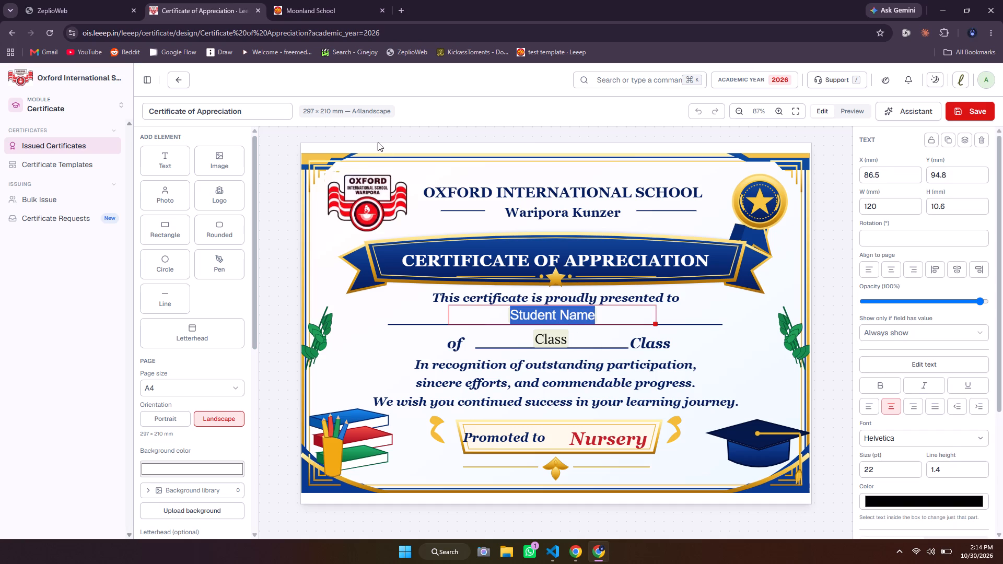
left_click(235, 108)
left_click(255, 111)
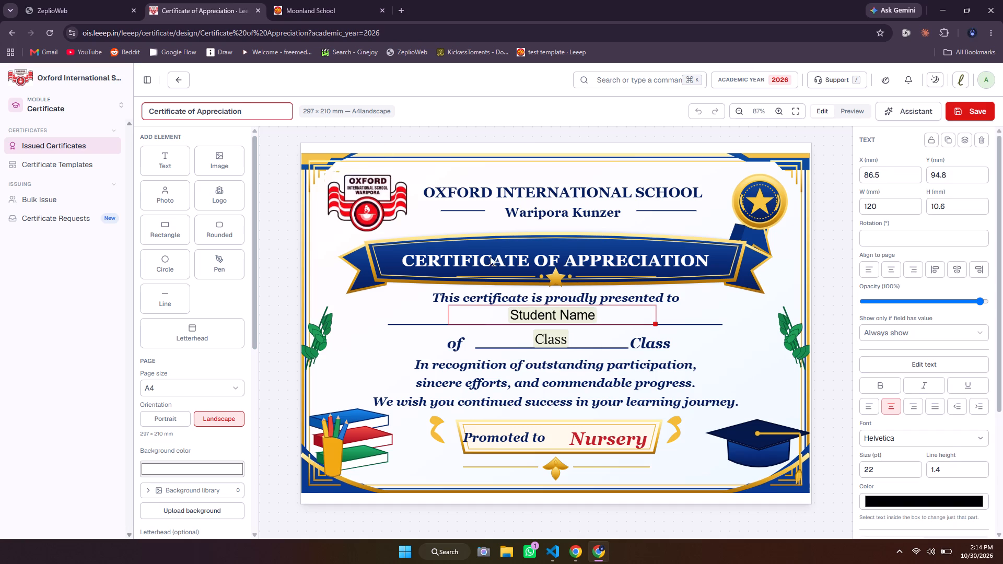
left_click(543, 309)
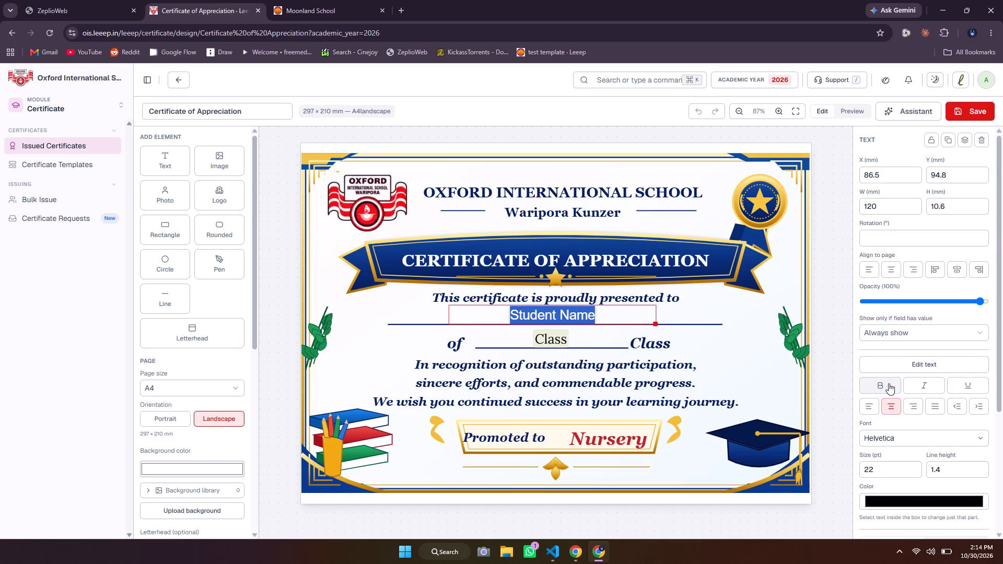
scroll(889, 383, "down", 3)
left_click(904, 287)
scroll(894, 374, "down", 1)
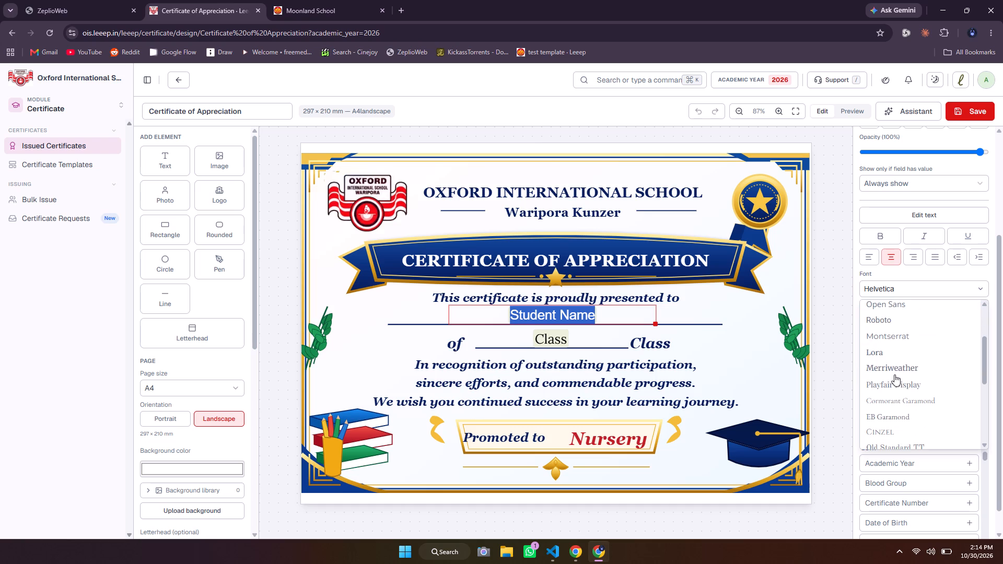
scroll(894, 374, "down", 1)
left_click(881, 347)
Check the Class field's font, size and position properties on the Nursery certificate.
left_click(568, 336)
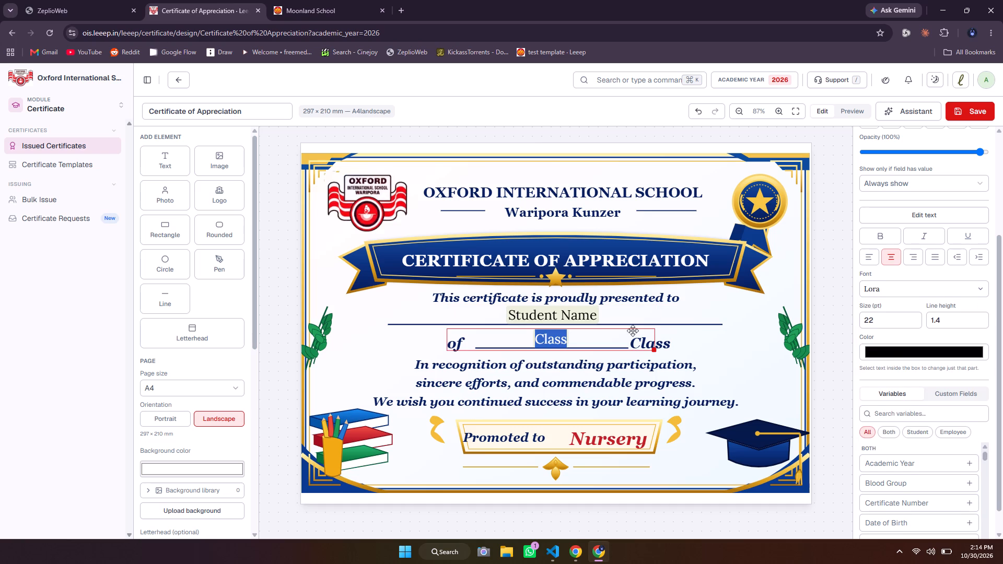
scroll(885, 362, "down", 2)
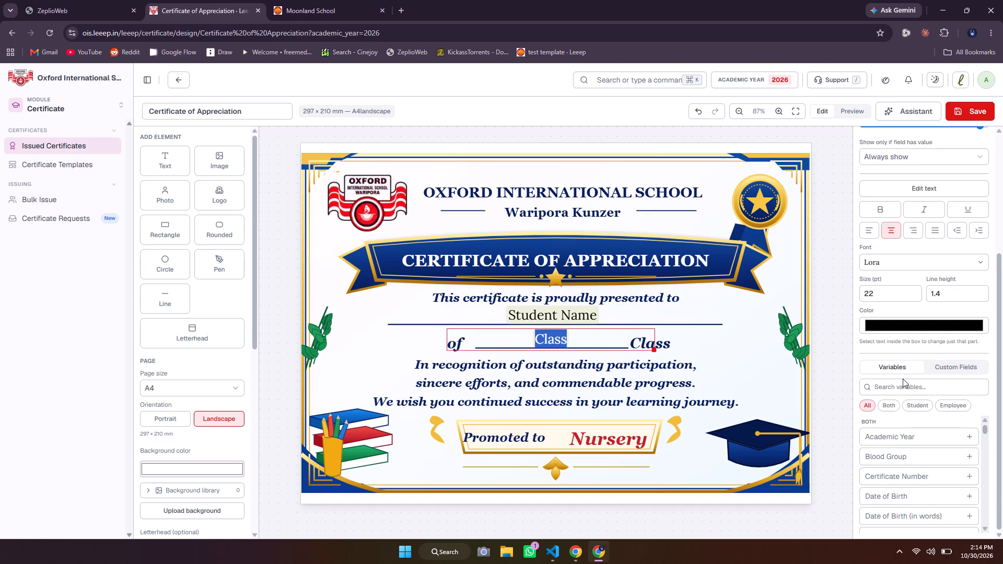
scroll(903, 434, "down", 1)
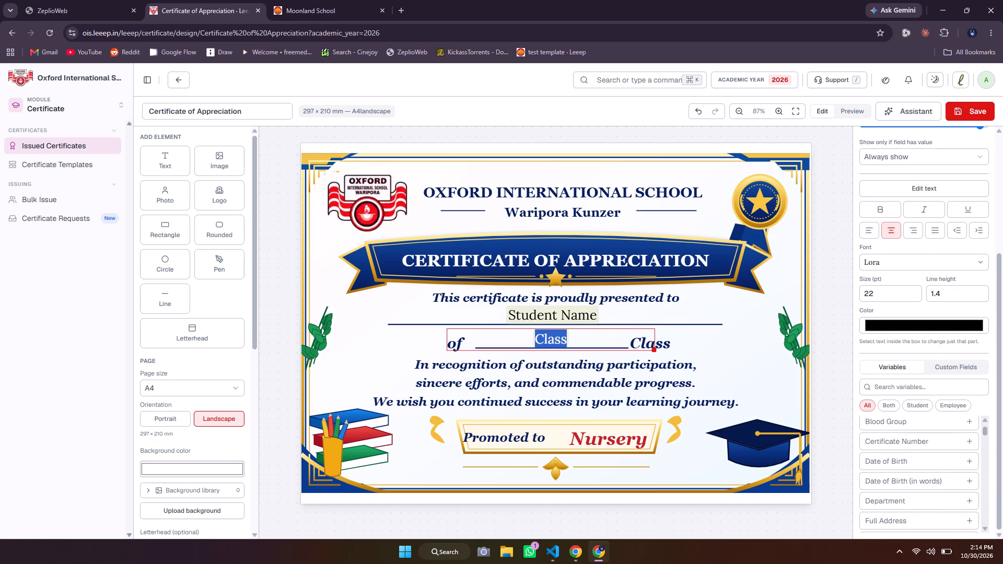
scroll(914, 339, "up", 2)
scroll(913, 273, "up", 3)
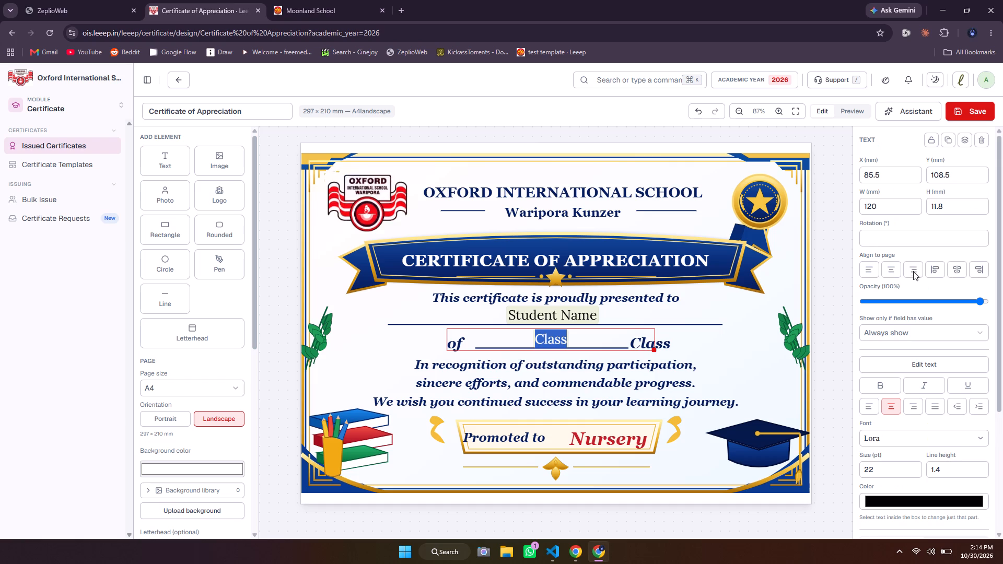
scroll(913, 332, "down", 1)
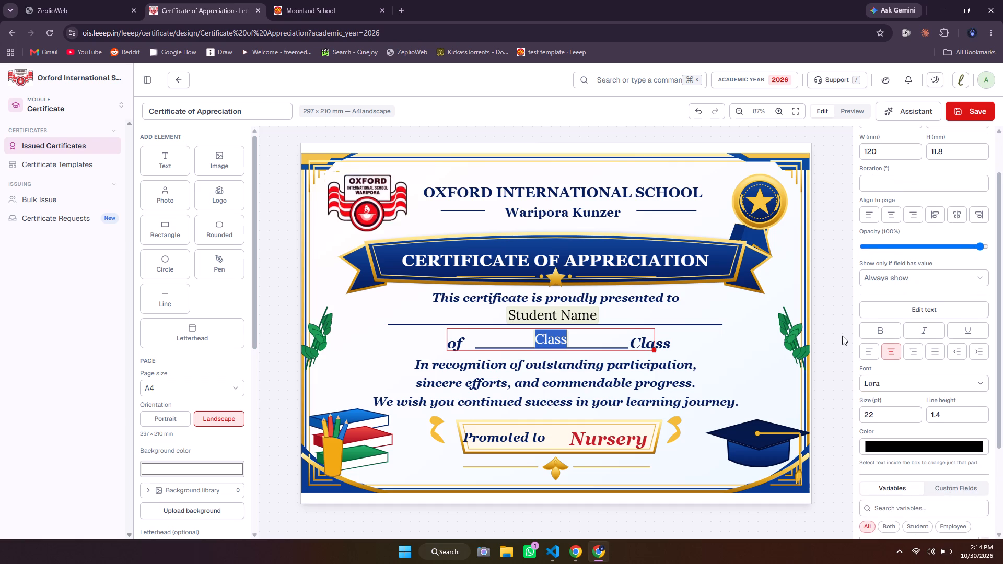
left_click(841, 335)
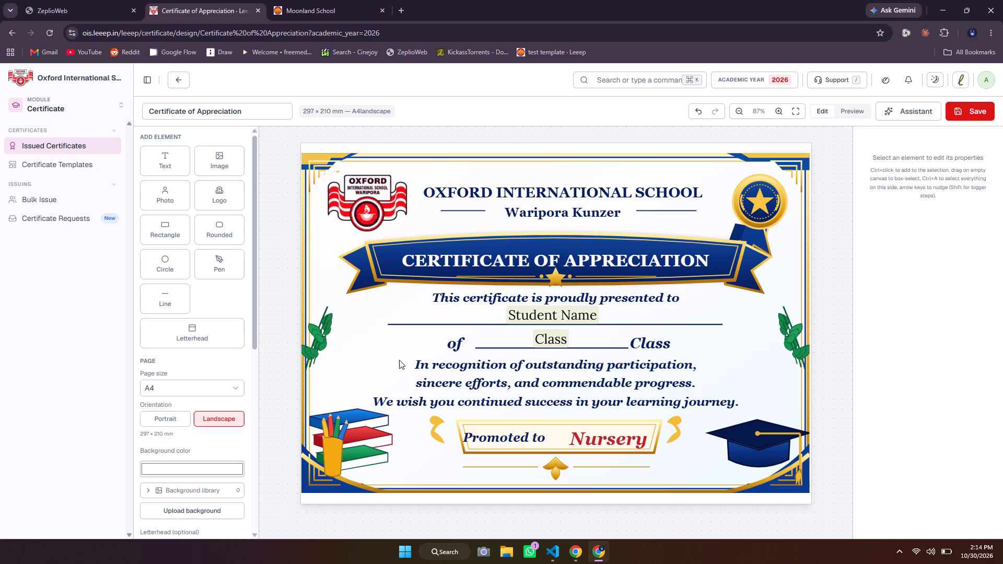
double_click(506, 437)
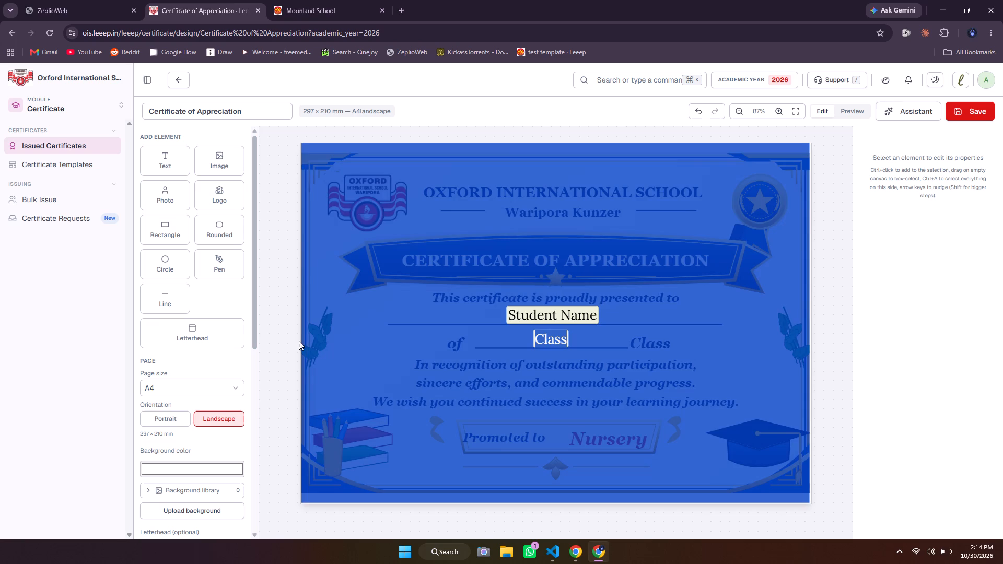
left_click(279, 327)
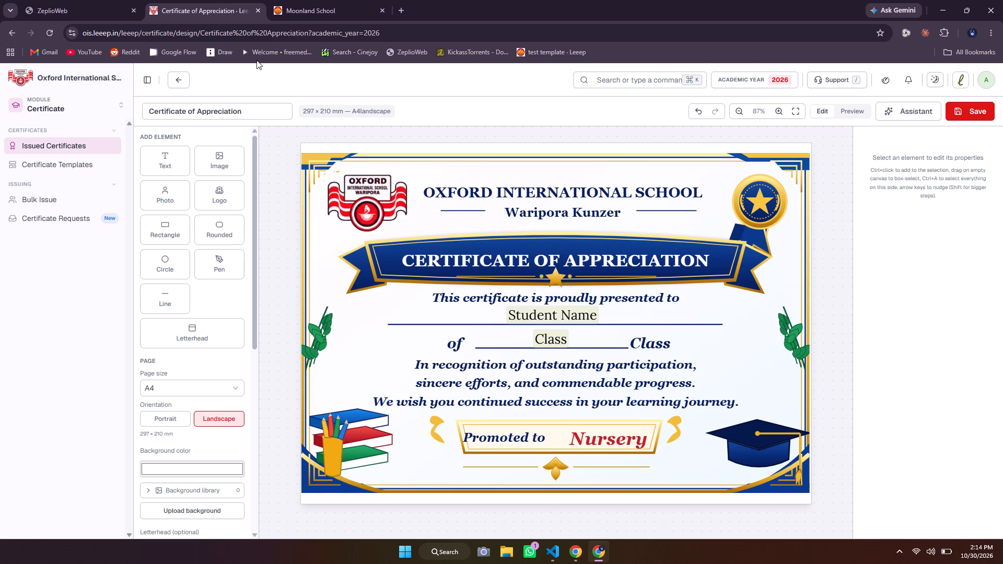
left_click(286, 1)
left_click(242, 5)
Look through the Nursery template's available elements and its page, background, letterhead, border and layer settings.
scroll(188, 347, "down", 5)
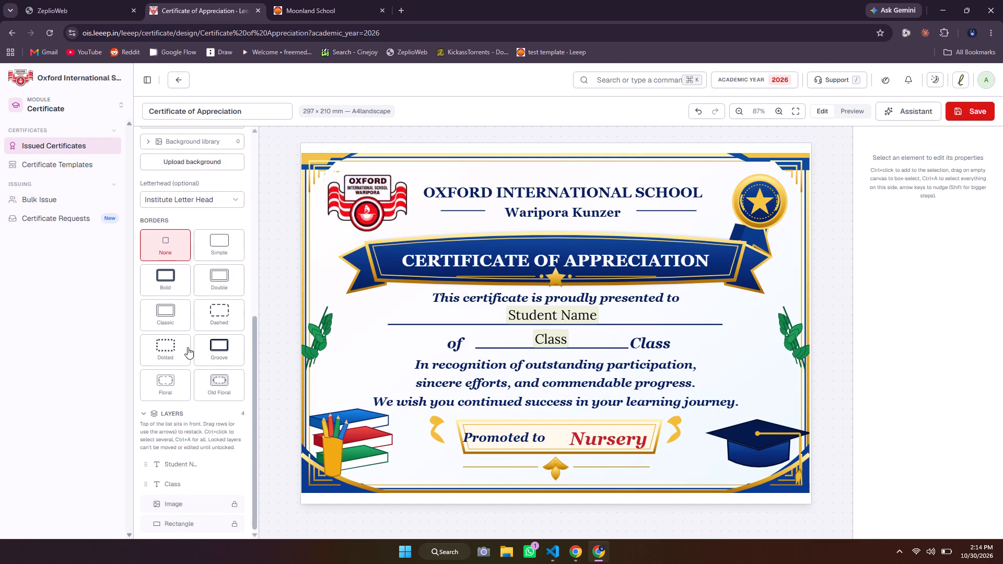
scroll(188, 347, "up", 7)
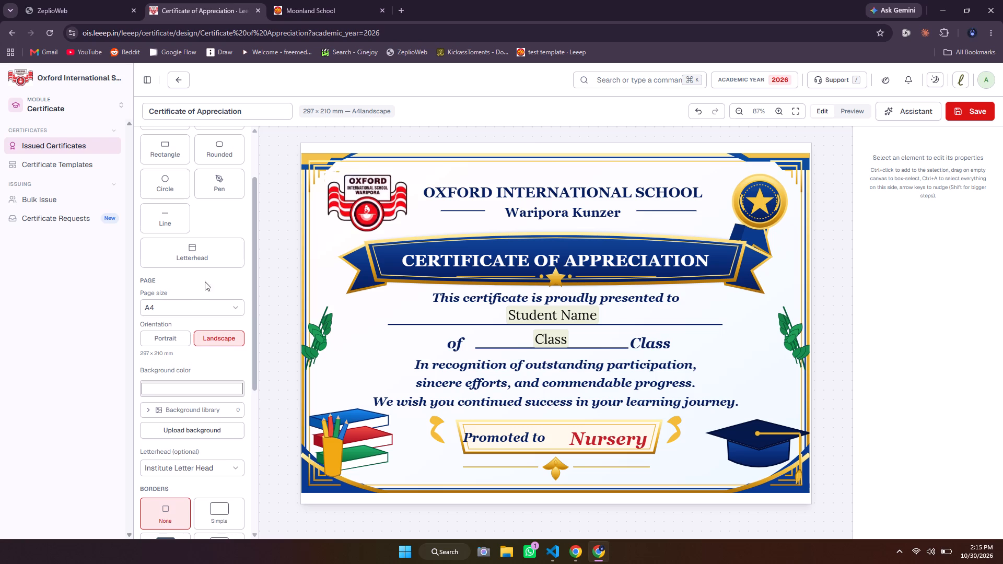
scroll(201, 268, "up", 5)
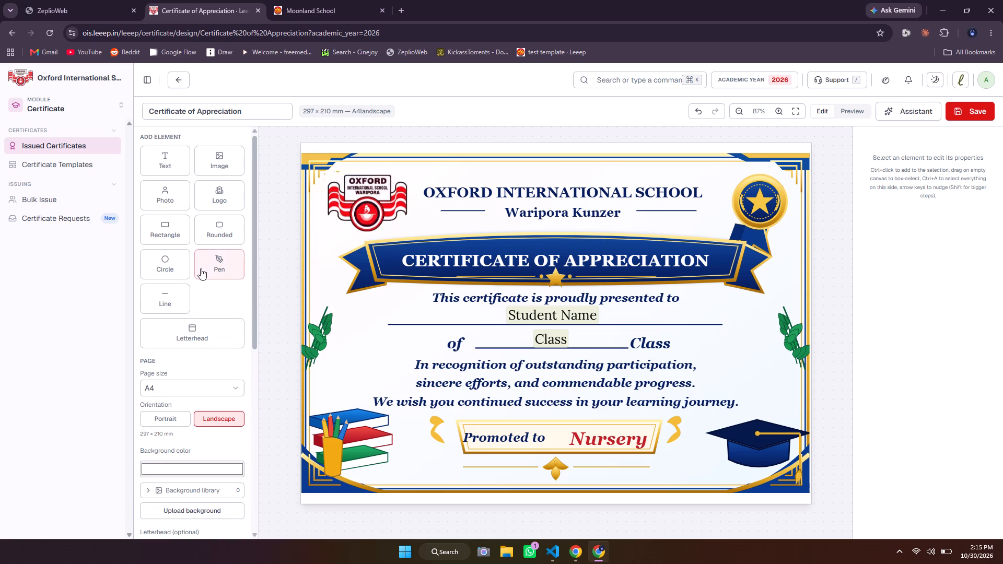
scroll(201, 268, "down", 4)
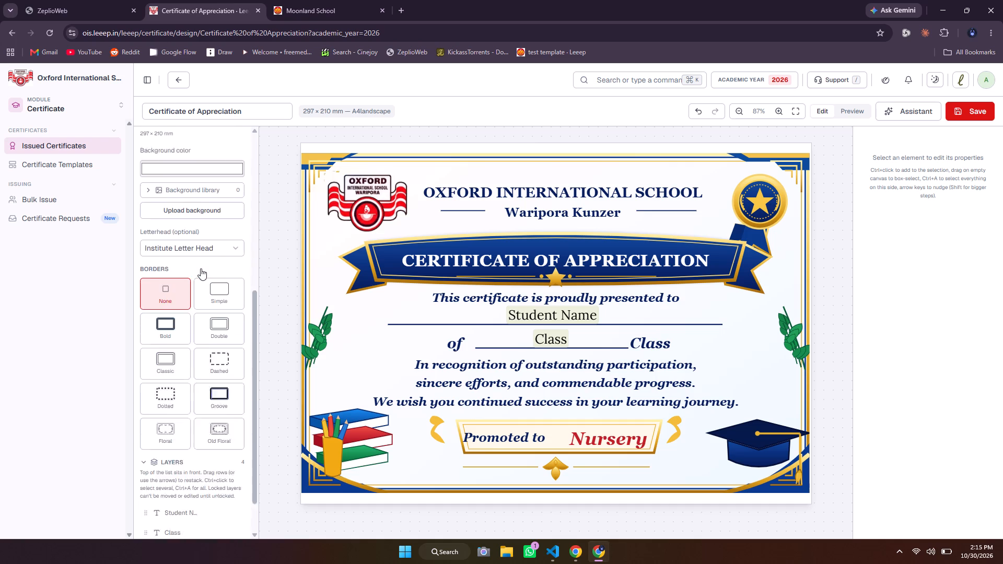
scroll(201, 268, "up", 6)
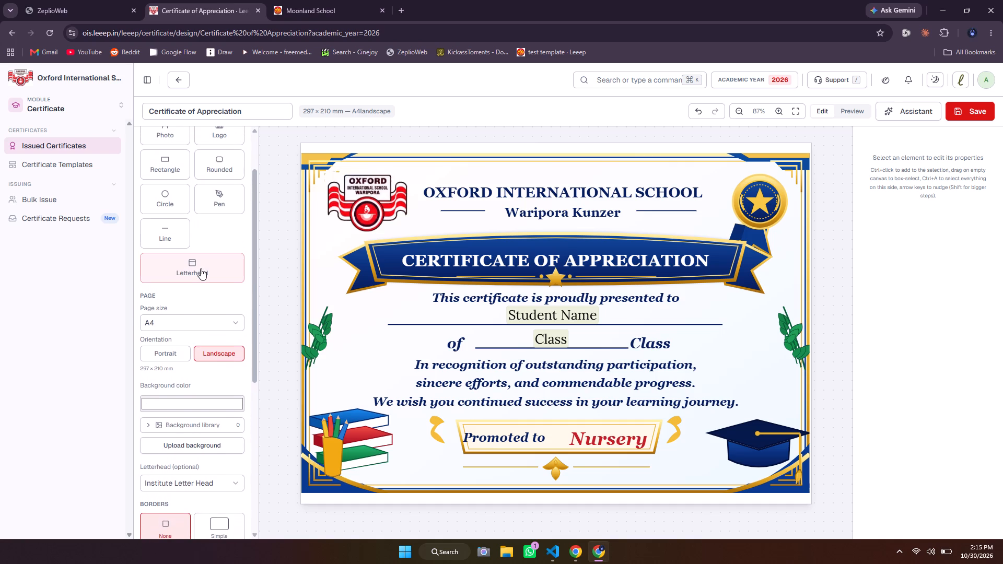
scroll(201, 335, "down", 4)
scroll(201, 335, "up", 6)
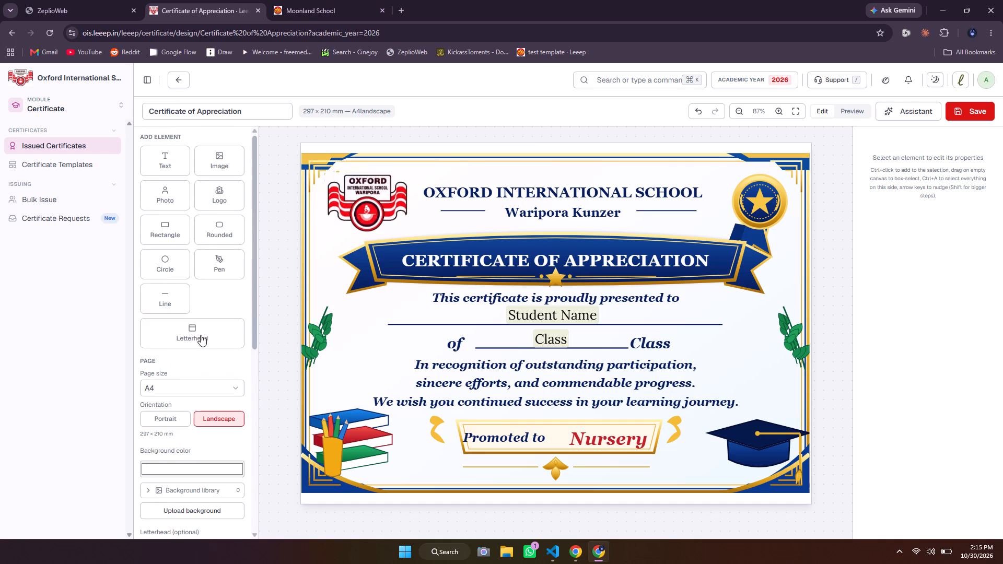
scroll(219, 273, "up", 3)
left_click(361, 342)
scroll(240, 367, "down", 2)
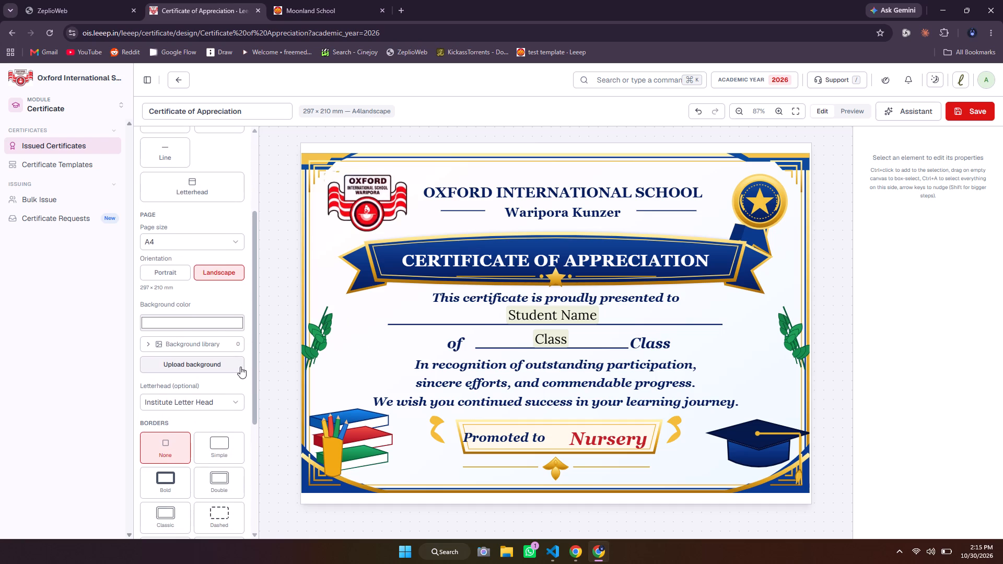
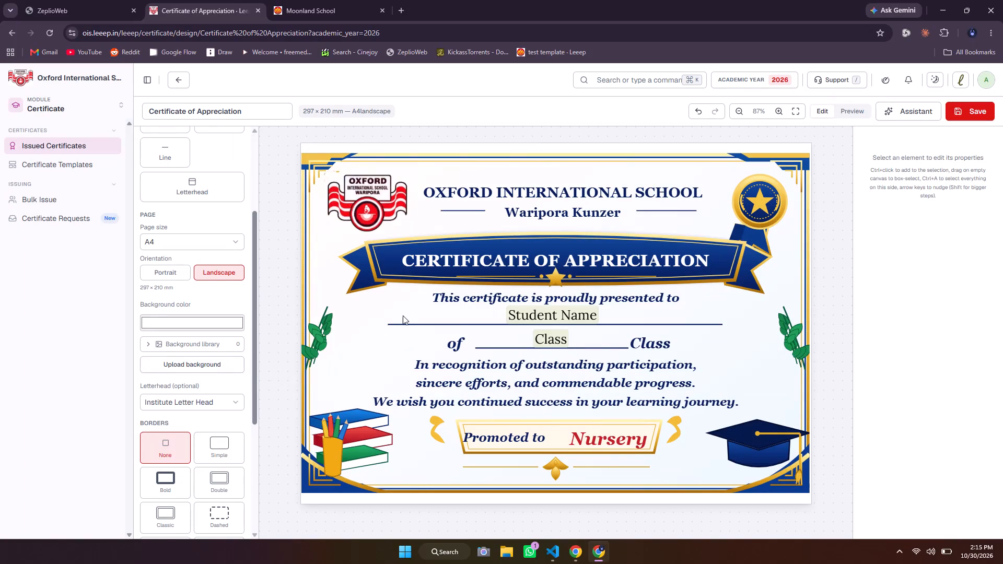
Rename the template as "Certificate of Appreciation pre-nursery to nursery" and save it.
scroll(507, 314, "down", 1)
left_click(267, 113)
key("space")
type("pre-")
type("nur")
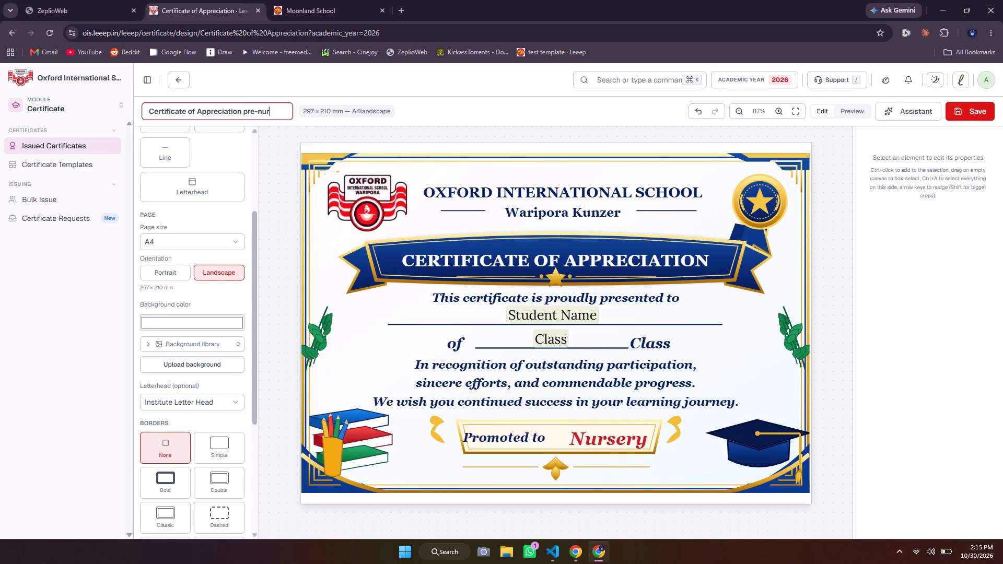
key("c")
key("BackSpace")
type("sery to")
key("BackSpace")
key("BackSpace")
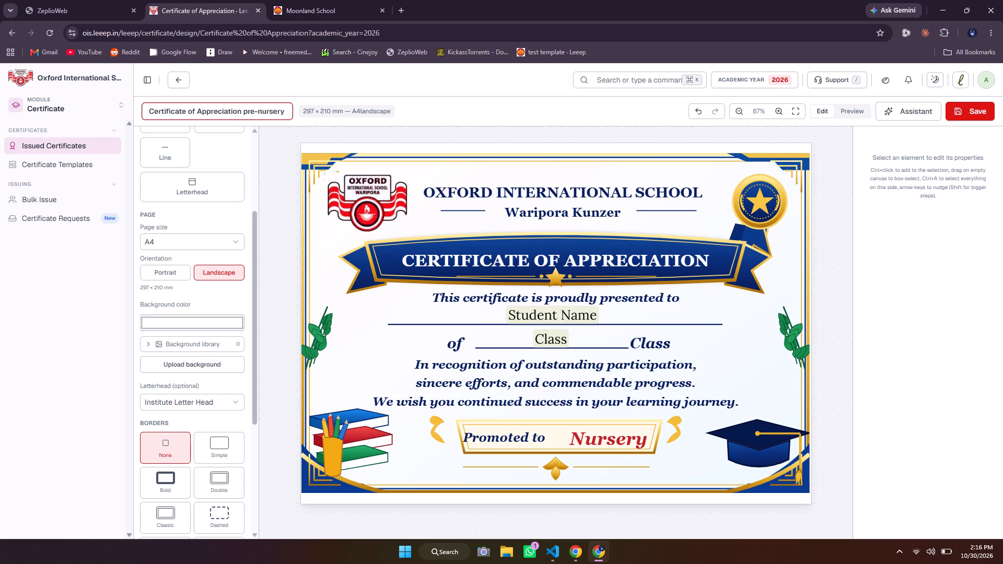
type("to")
key("space")
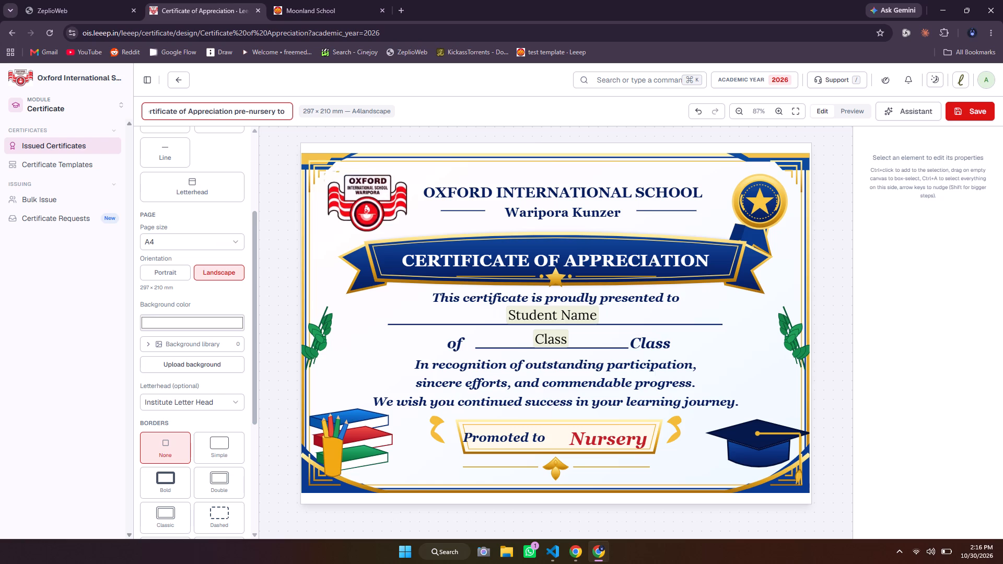
type("nursery")
key("Return")
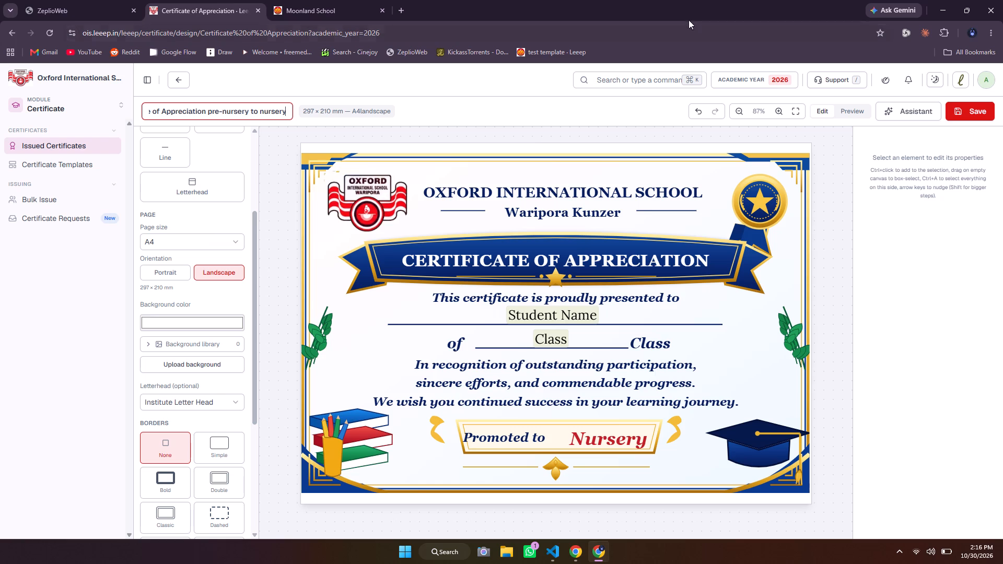
left_click(956, 112)
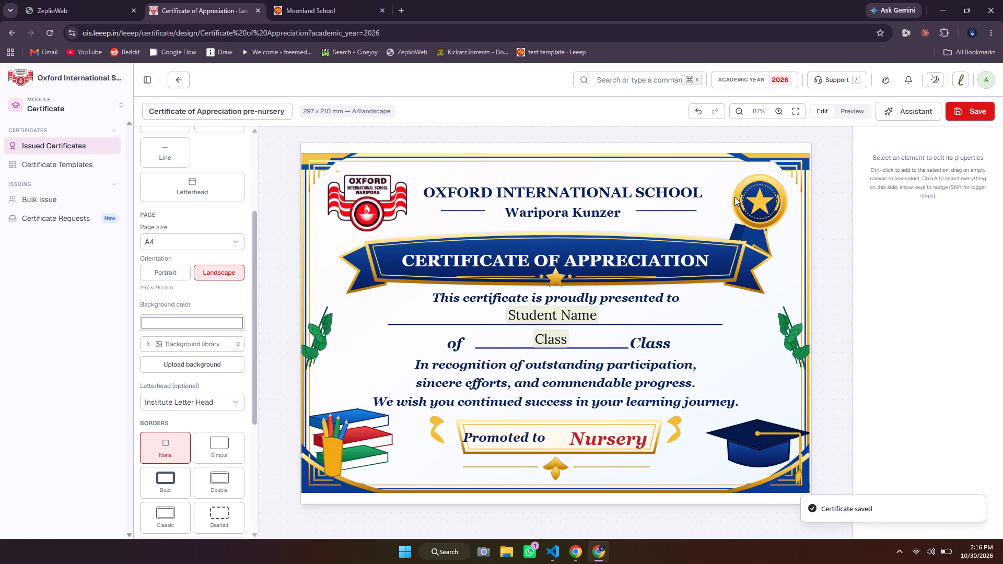
Bulk issue "Certificate of Appreciation pre-nursery to nursery" to all PRE-NURSERY students for academic year 2026.
scroll(734, 197, "right", 7)
left_click(86, 209)
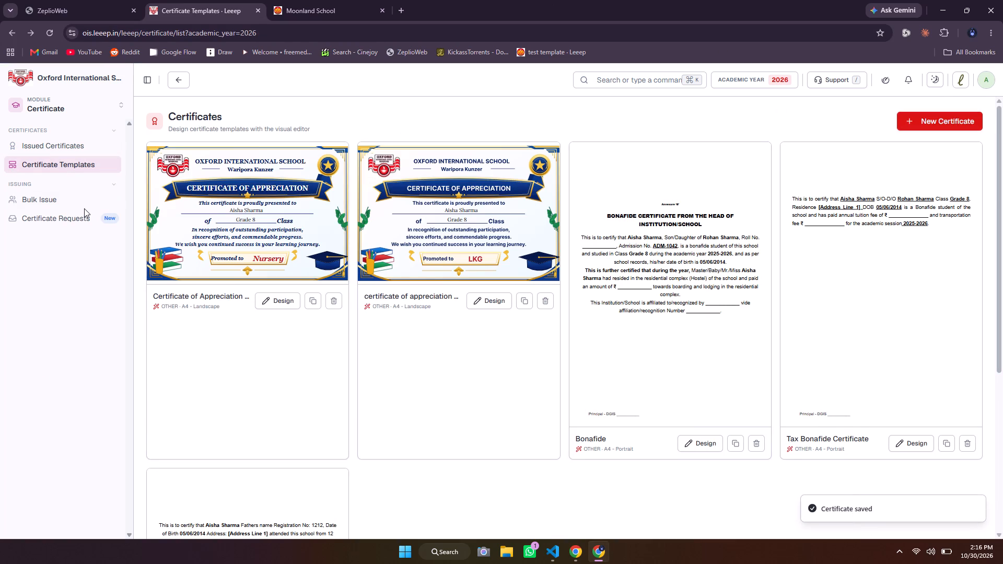
left_click(82, 207)
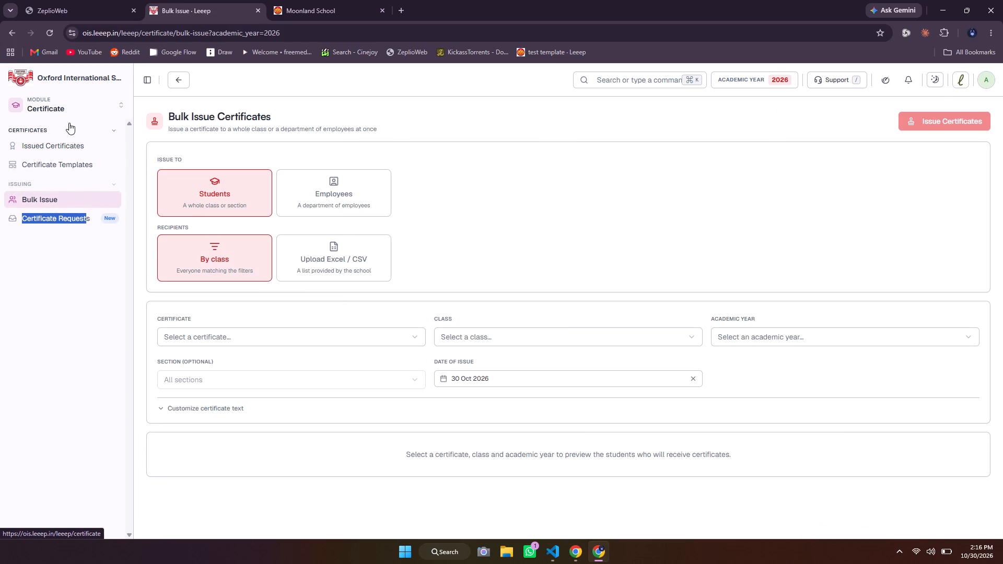
left_click(273, 344)
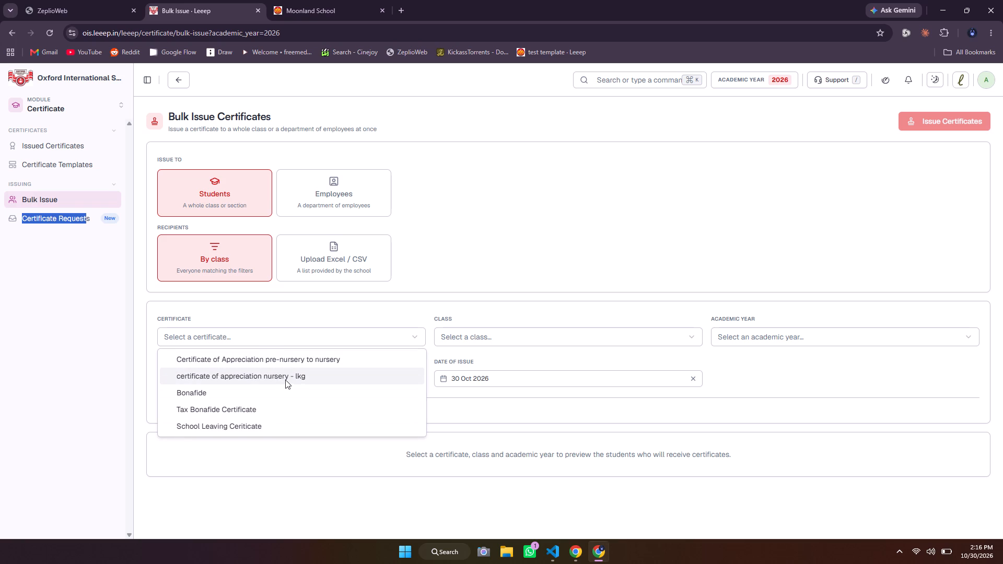
left_click(295, 366)
left_click(487, 335)
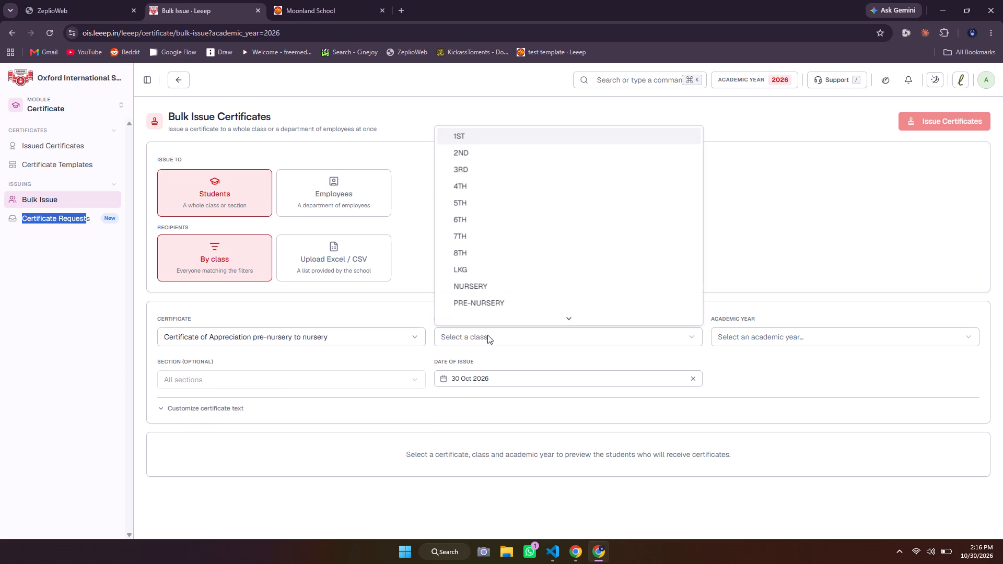
left_click(488, 306)
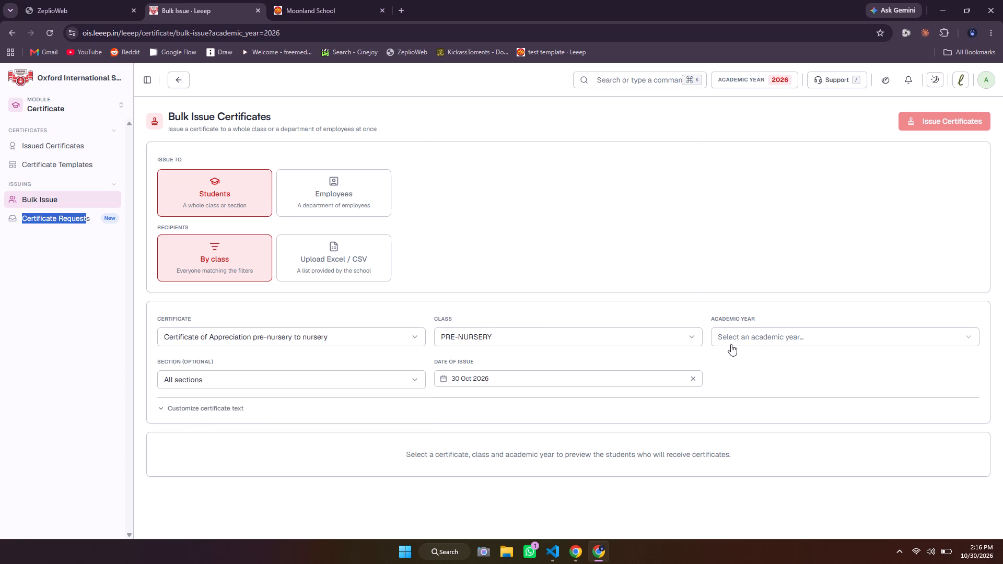
left_click(755, 338)
left_click(745, 377)
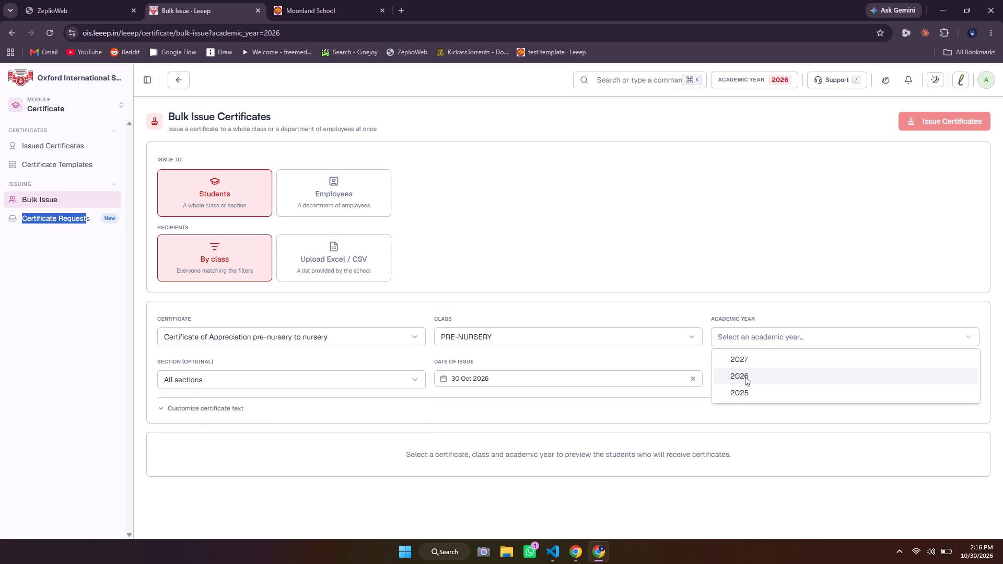
scroll(361, 394, "down", 7)
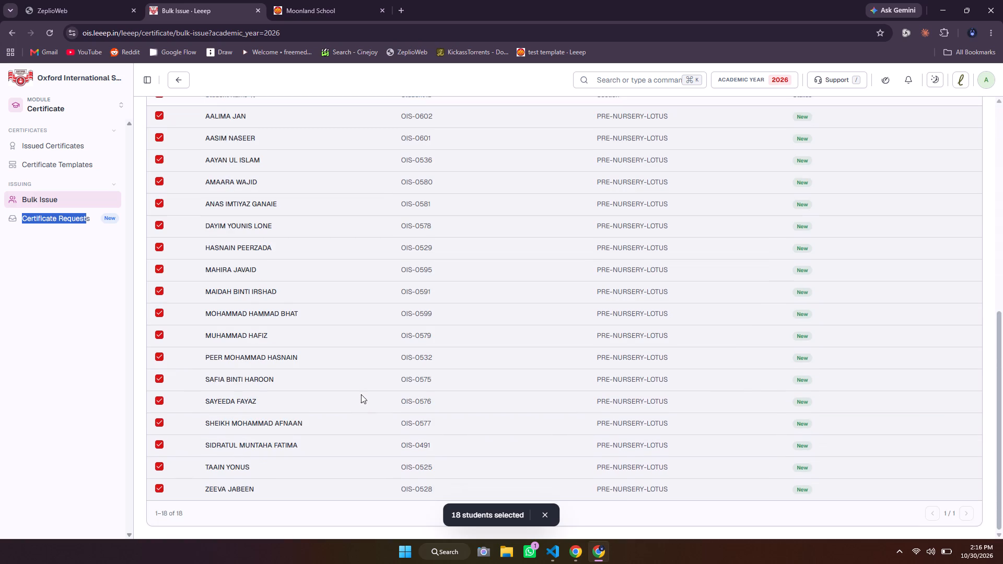
scroll(361, 394, "down", 3)
scroll(361, 394, "up", 7)
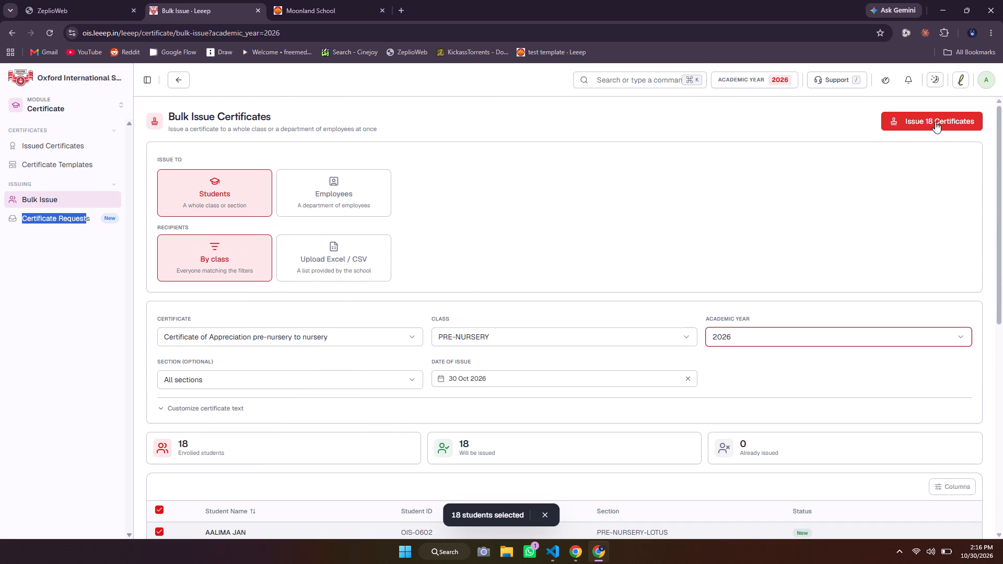
left_click(929, 123)
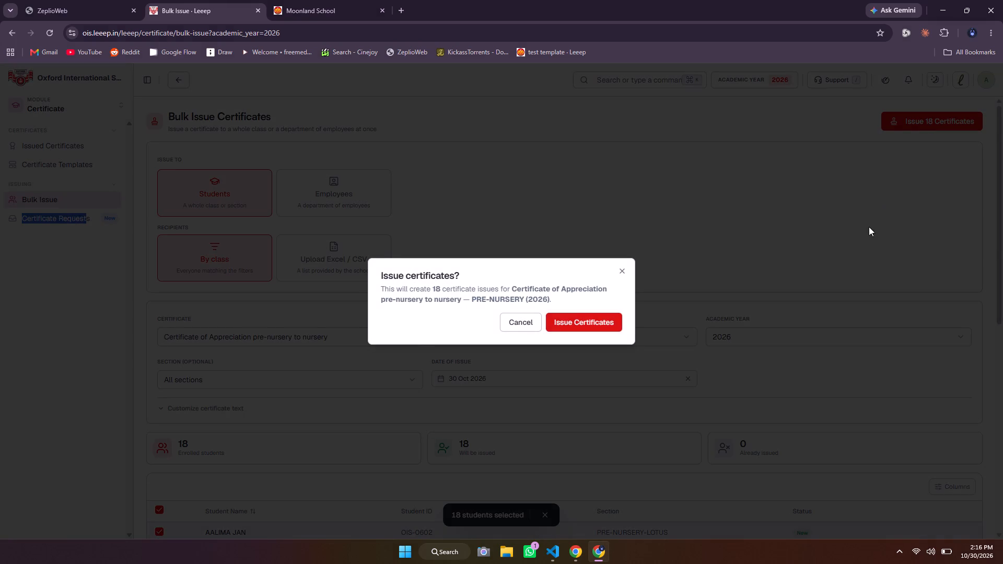
left_click(601, 327)
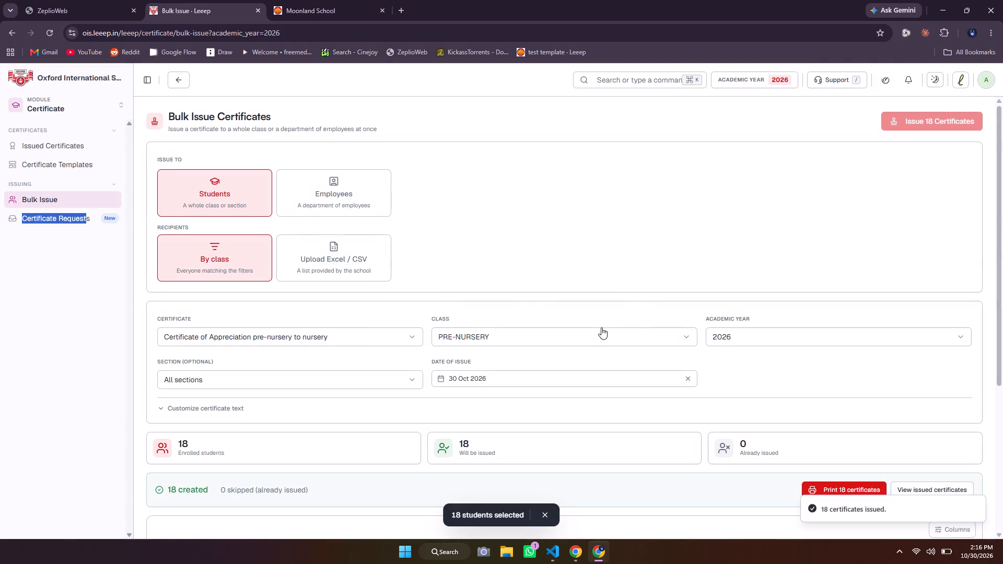
Review the bulk issue summary and each PRE-NURSERY student's certificate status.
scroll(578, 273, "down", 6)
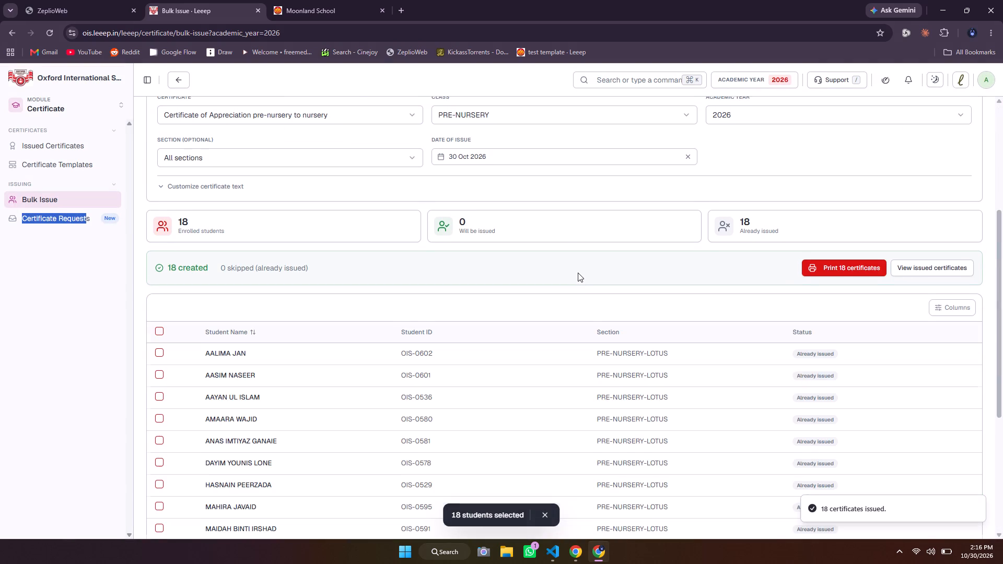
scroll(578, 273, "down", 4)
scroll(578, 273, "up", 2)
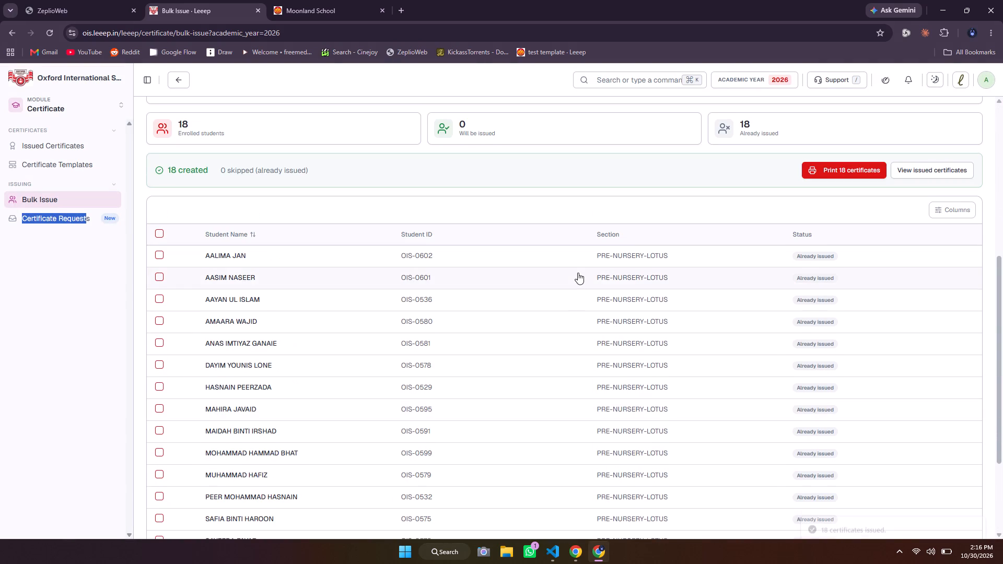
scroll(578, 273, "up", 1)
scroll(495, 255, "up", 5)
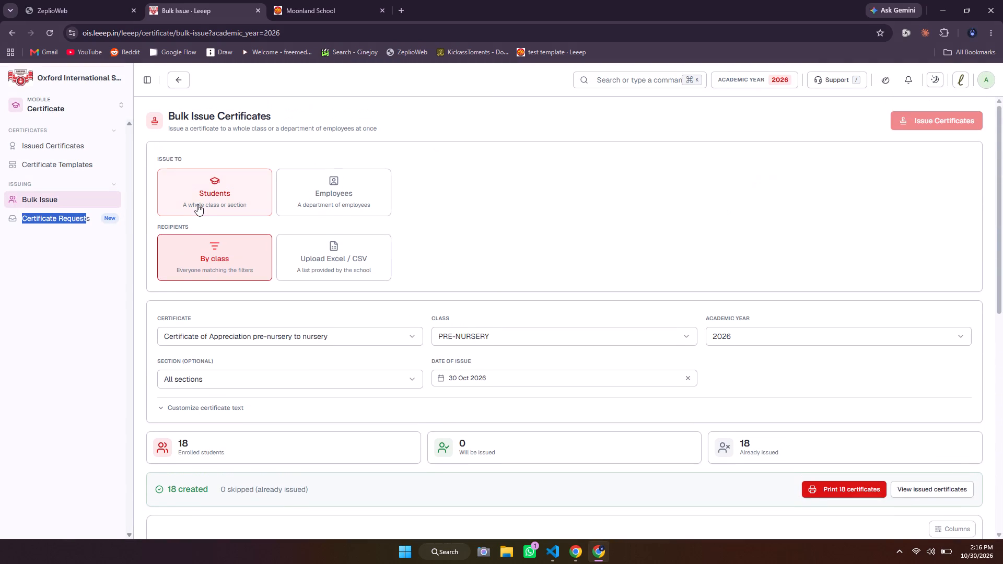
left_click(439, 217)
scroll(439, 217, "down", 1)
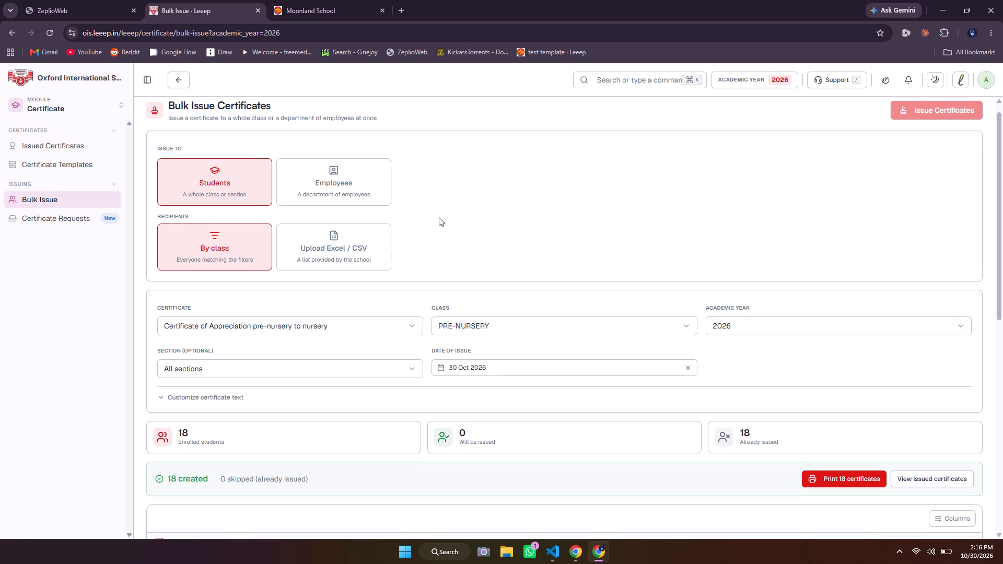
scroll(439, 217, "down", 1)
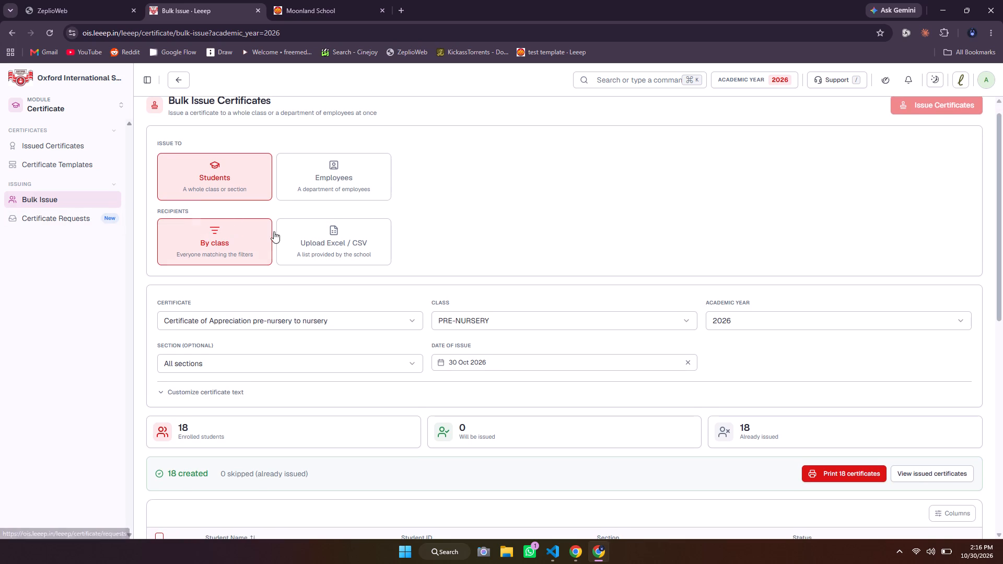
scroll(483, 277, "down", 4)
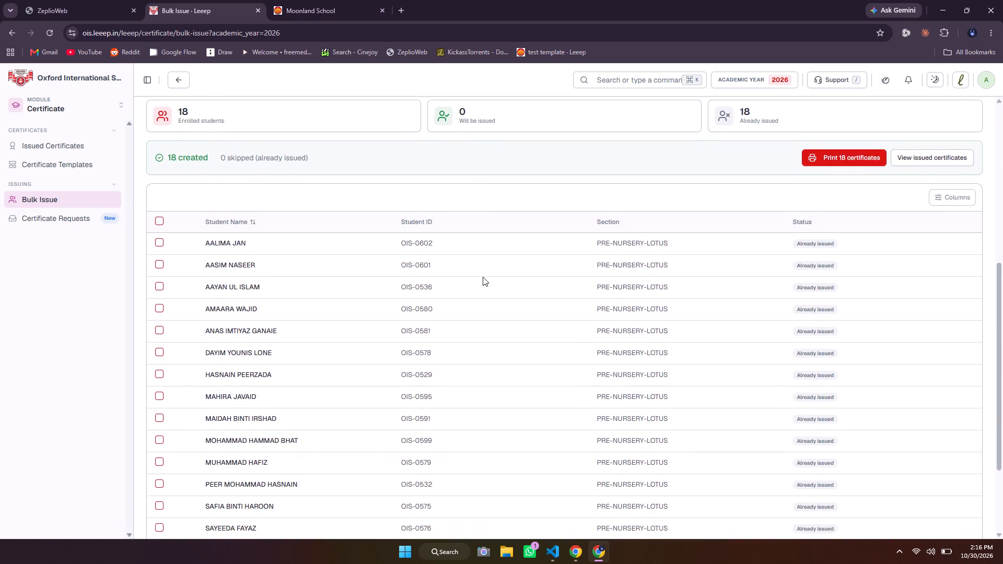
scroll(483, 277, "up", 1)
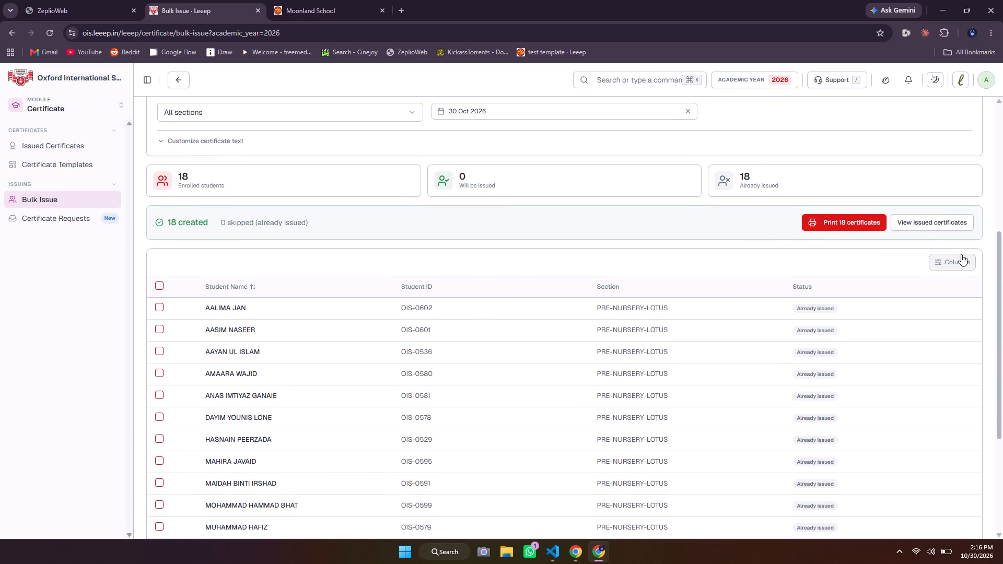
View the issued certificates from the bulk issue result, look through the list, and return to bulk issuing.
left_click(929, 224)
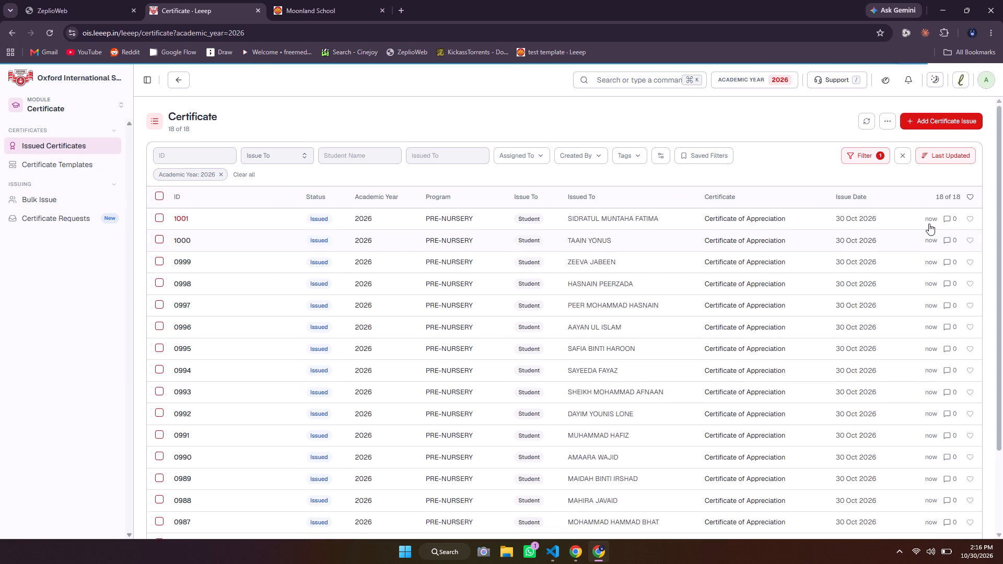
scroll(785, 277, "down", 1)
scroll(785, 277, "up", 1)
scroll(785, 277, "right", 4)
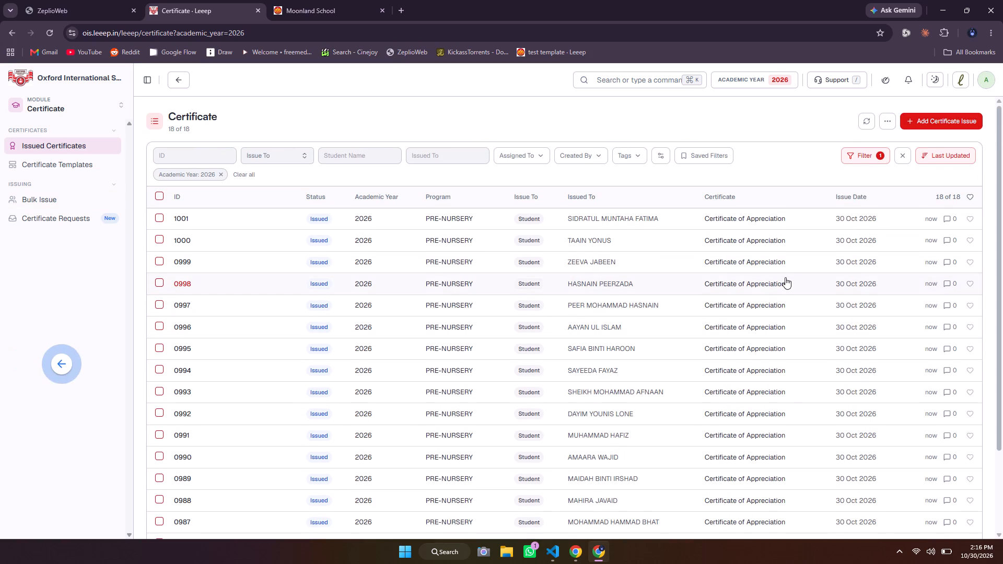
scroll(785, 277, "right", 3)
scroll(569, 277, "up", 1)
scroll(569, 277, "down", 1)
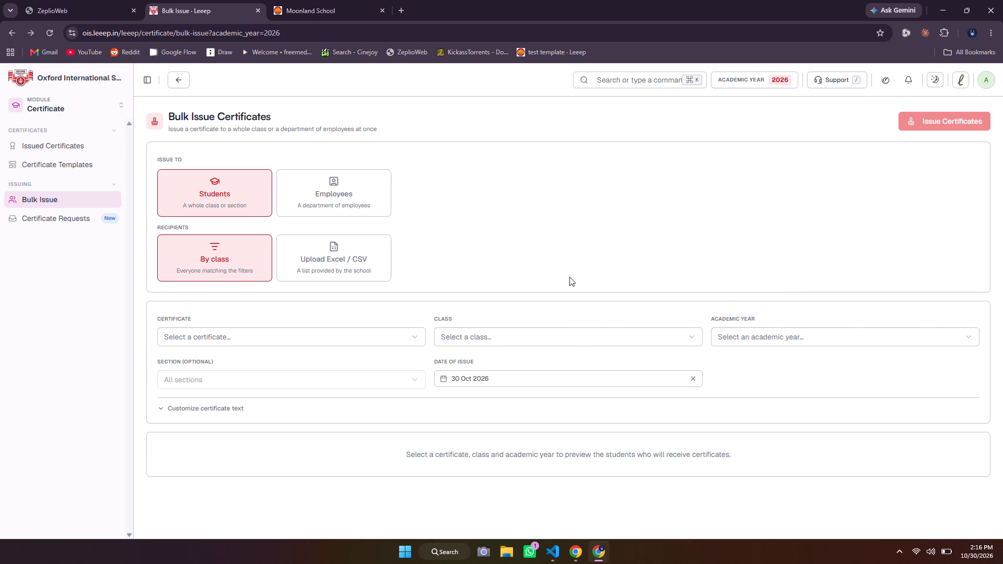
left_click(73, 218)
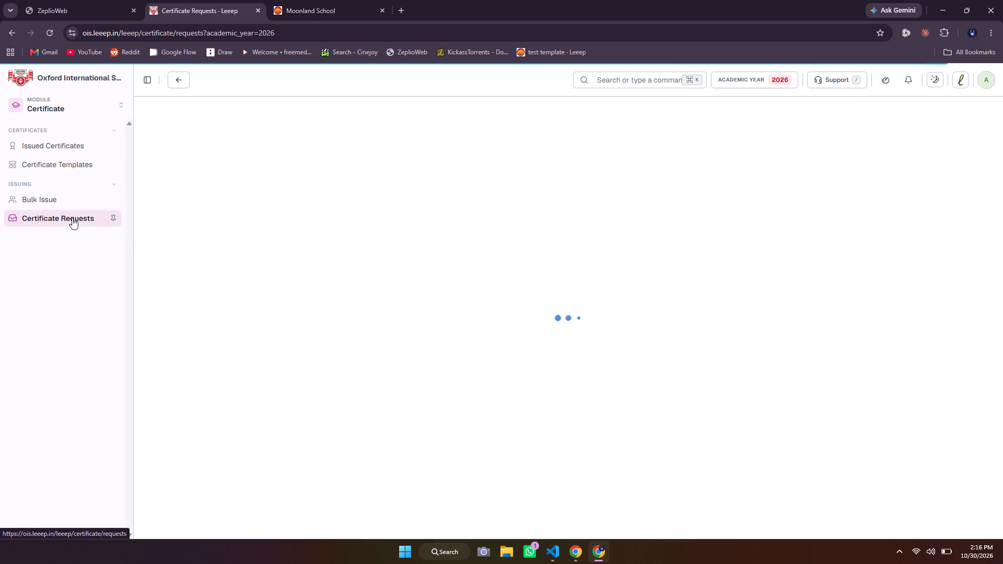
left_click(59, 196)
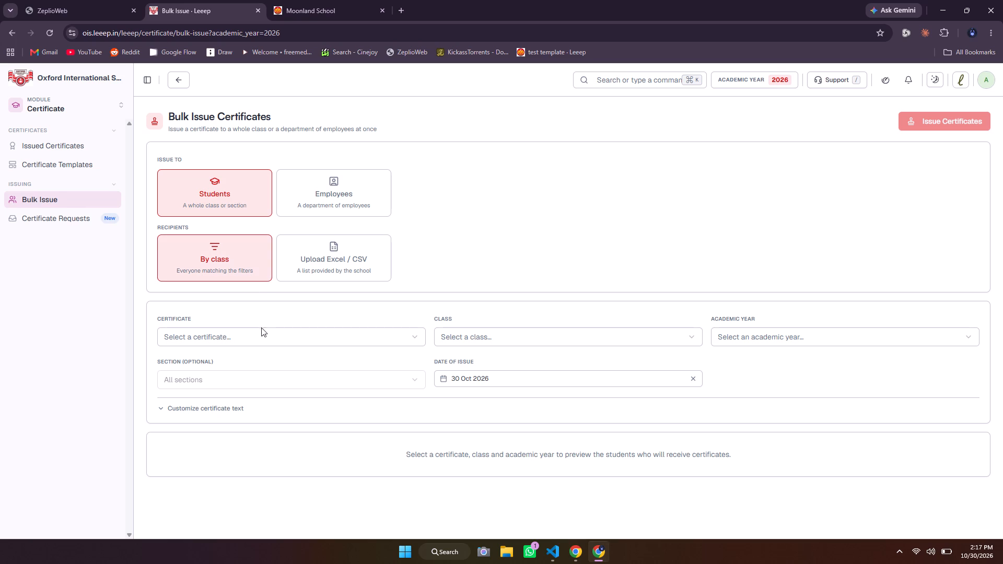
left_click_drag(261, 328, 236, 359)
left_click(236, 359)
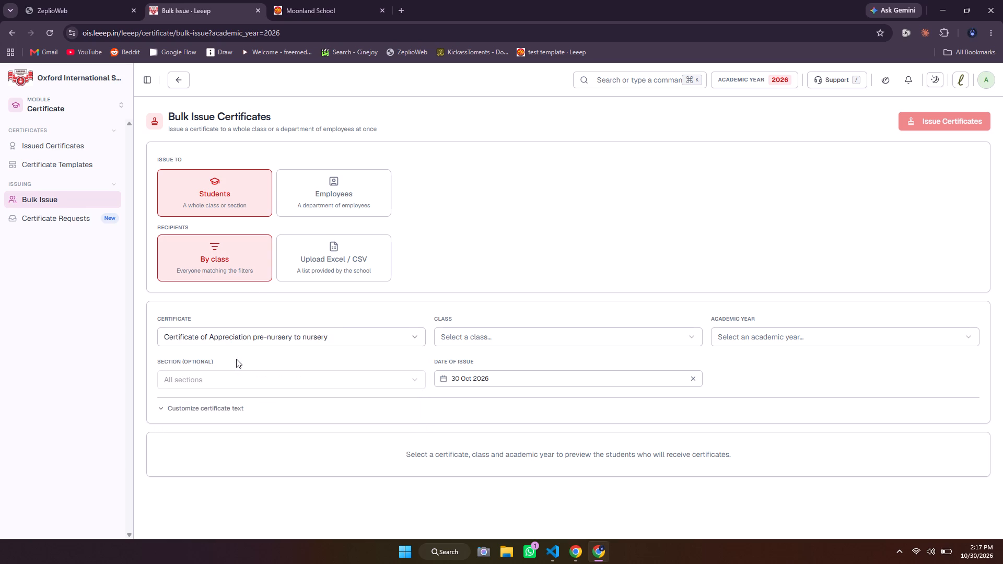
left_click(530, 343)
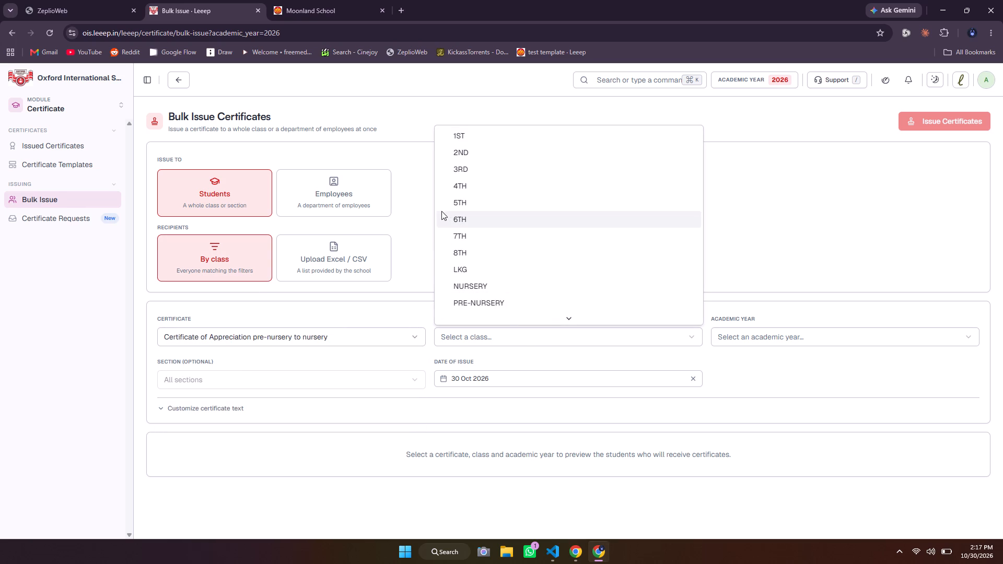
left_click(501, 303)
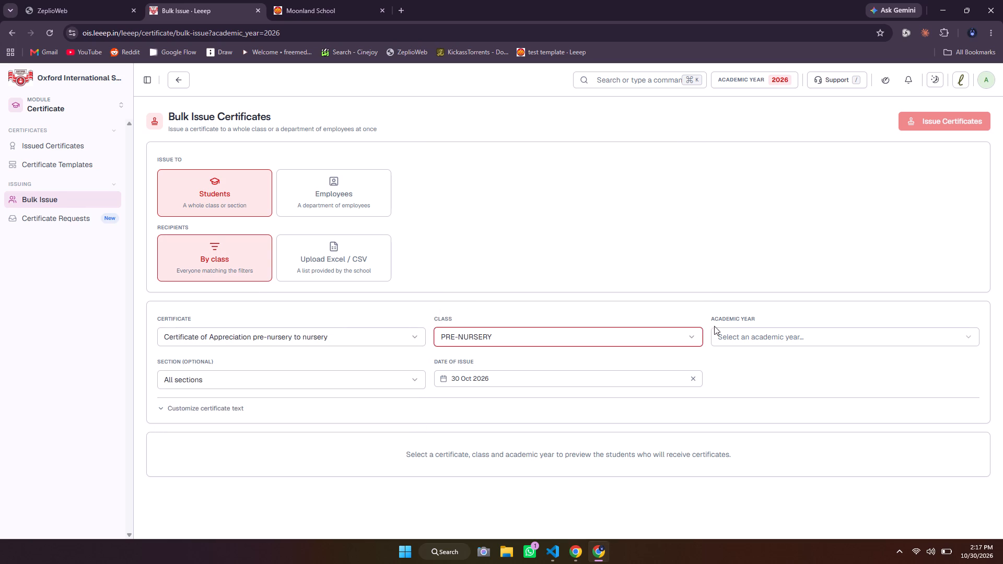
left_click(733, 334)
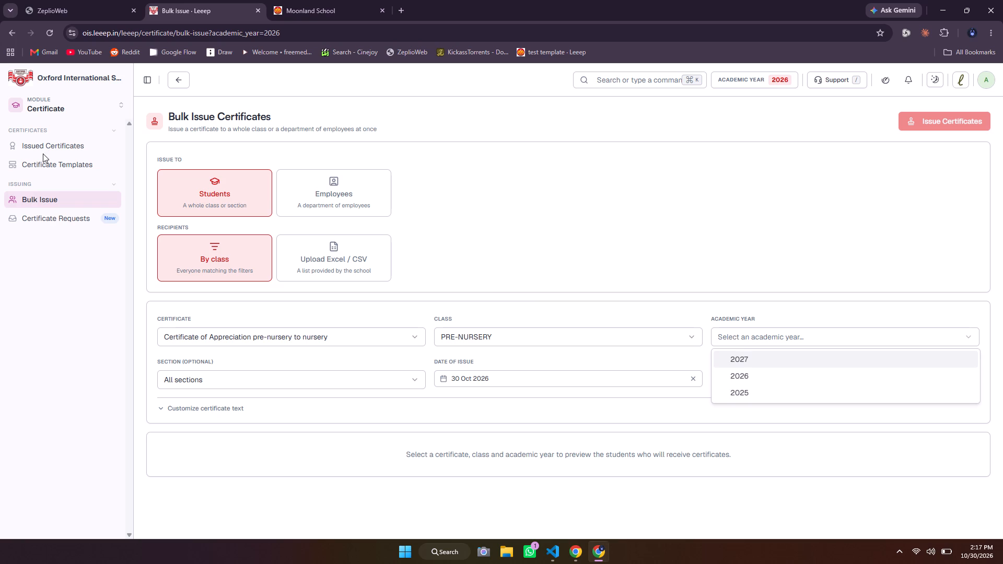
Open the list of issued certificates for academic year 2026.
left_click(40, 147)
left_click(40, 147)
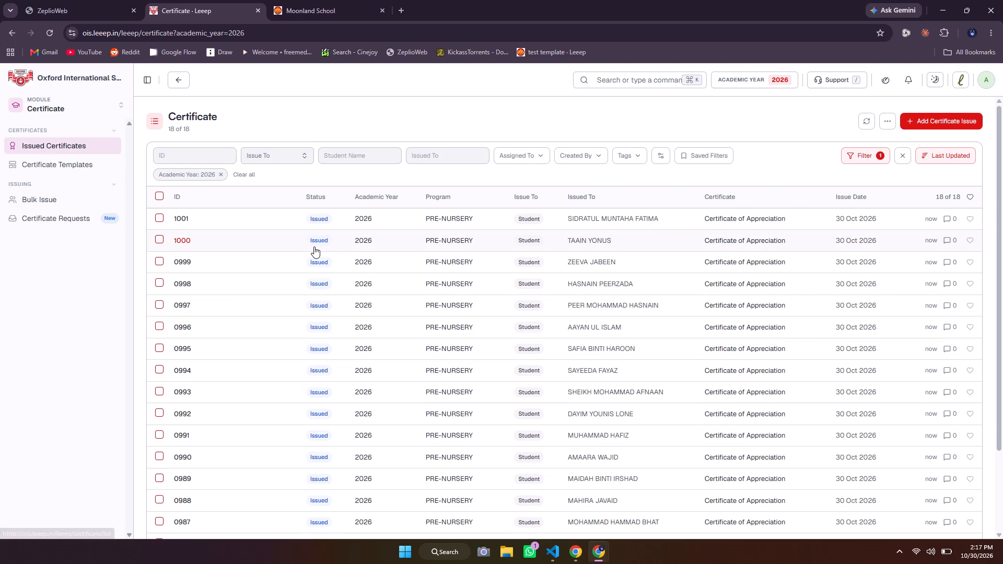
scroll(314, 246, "up", 1)
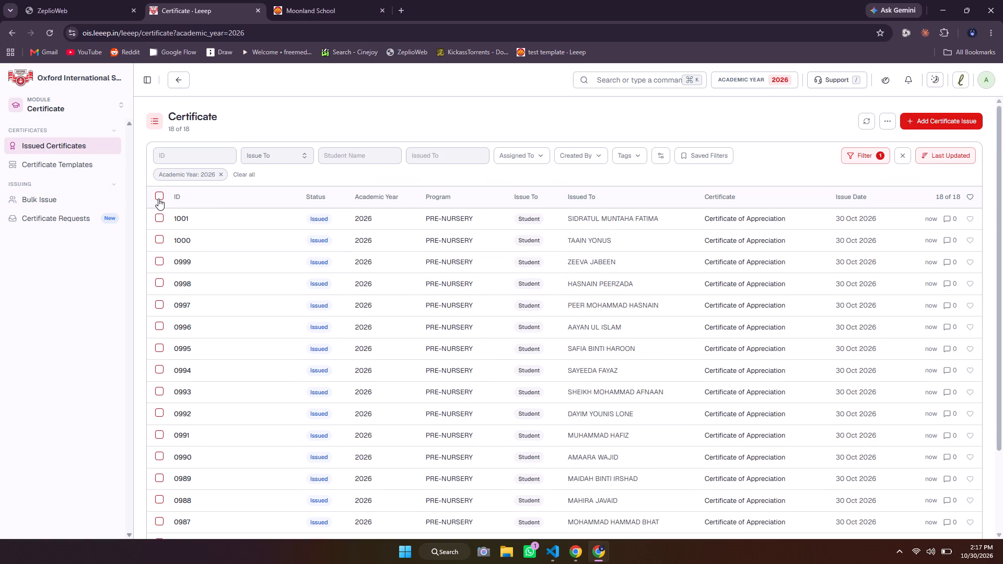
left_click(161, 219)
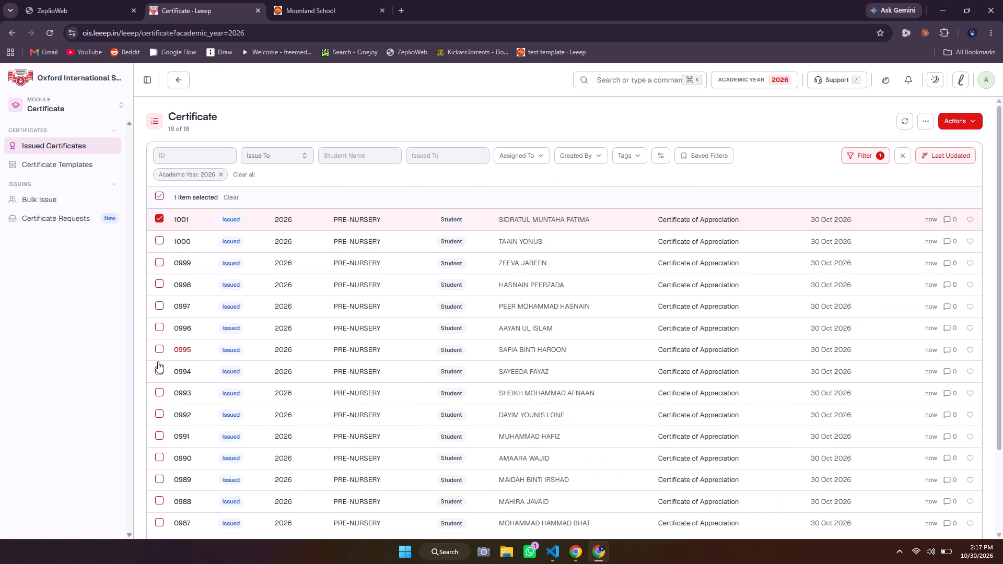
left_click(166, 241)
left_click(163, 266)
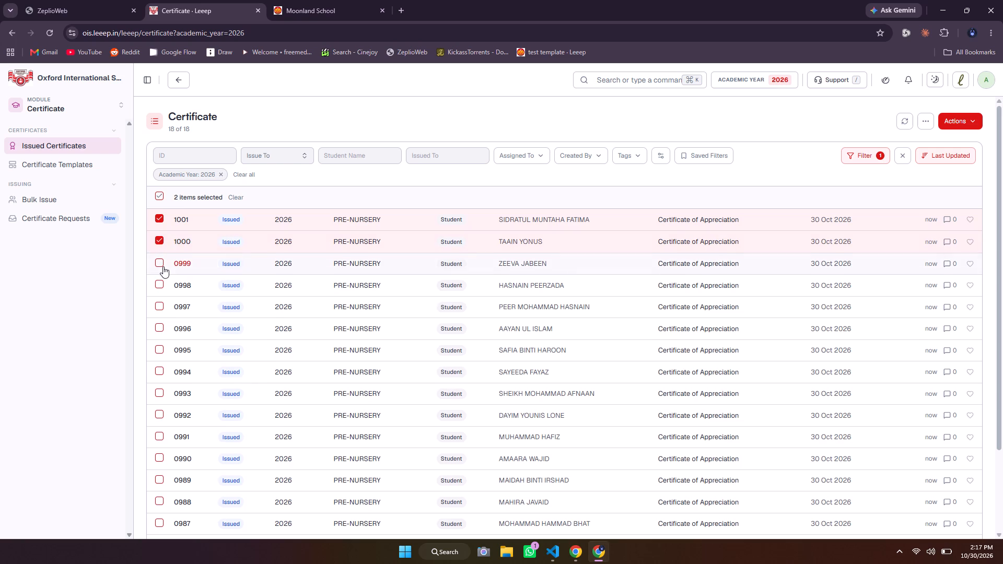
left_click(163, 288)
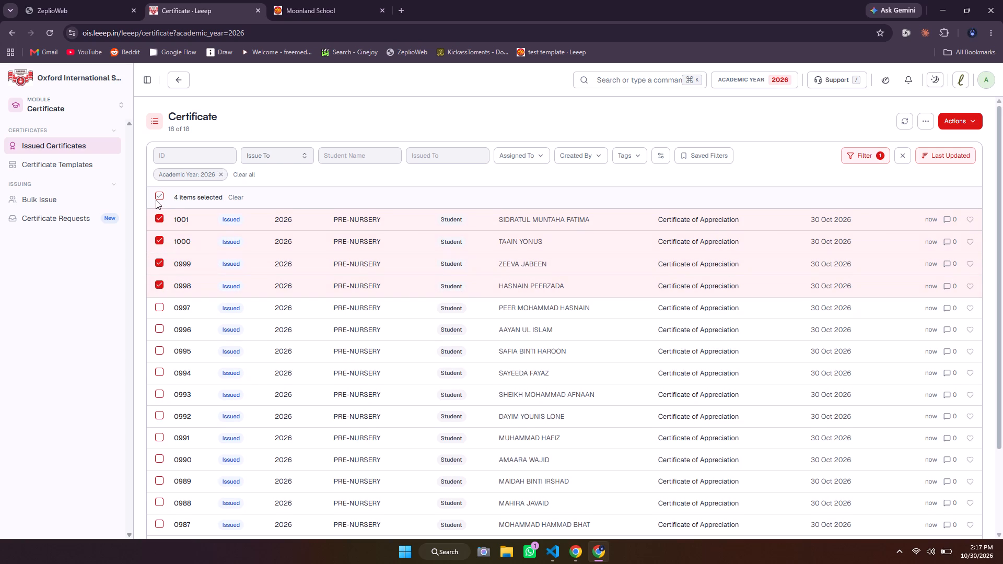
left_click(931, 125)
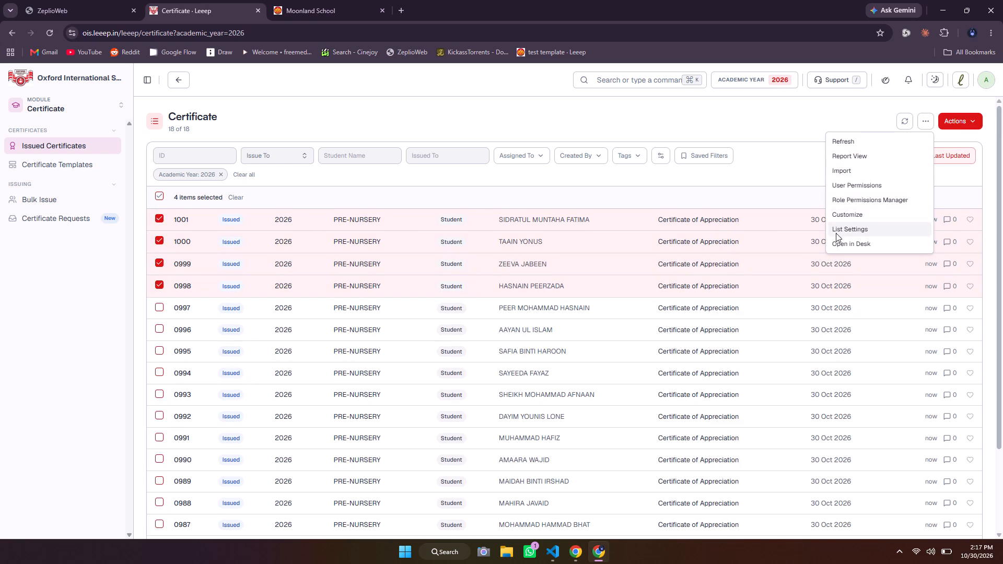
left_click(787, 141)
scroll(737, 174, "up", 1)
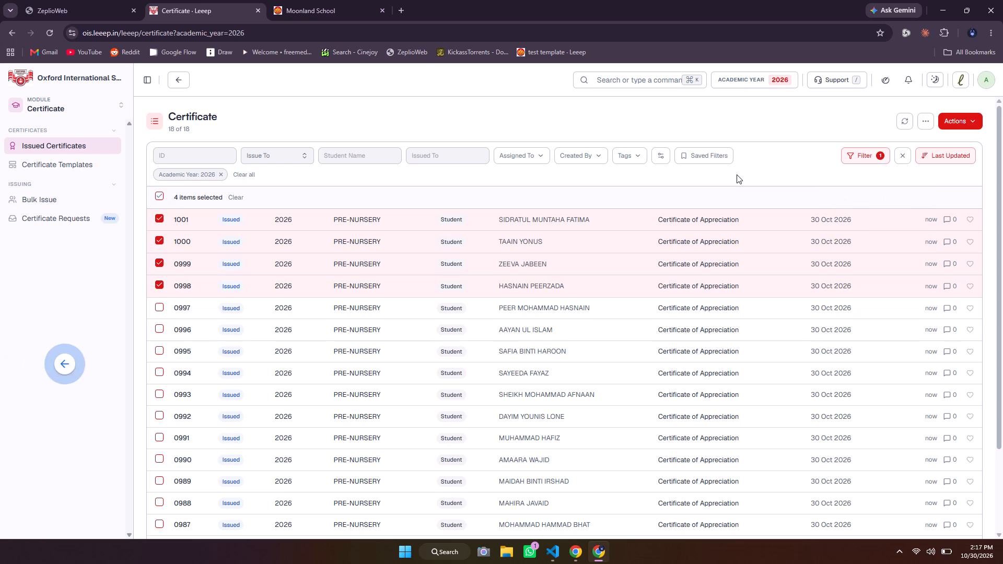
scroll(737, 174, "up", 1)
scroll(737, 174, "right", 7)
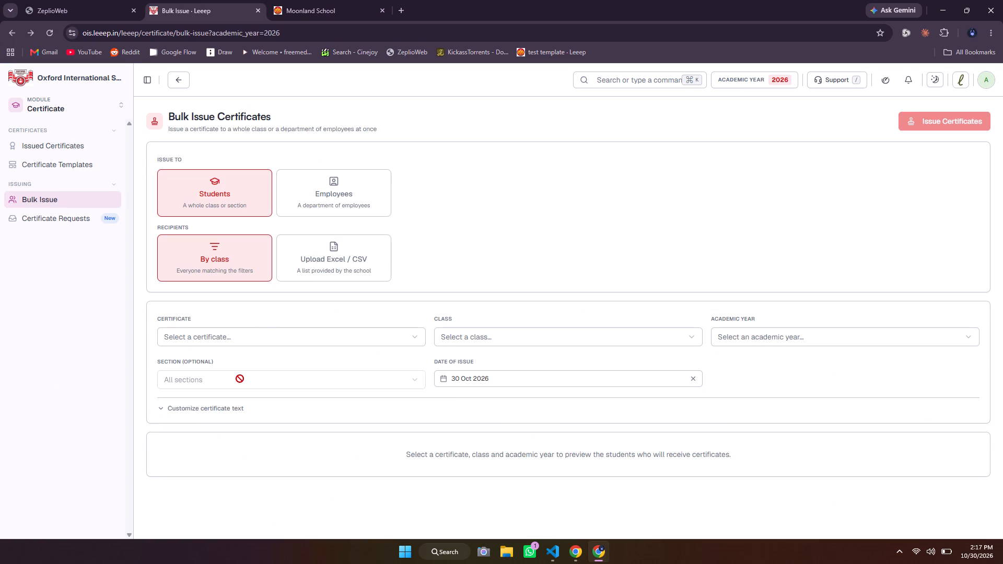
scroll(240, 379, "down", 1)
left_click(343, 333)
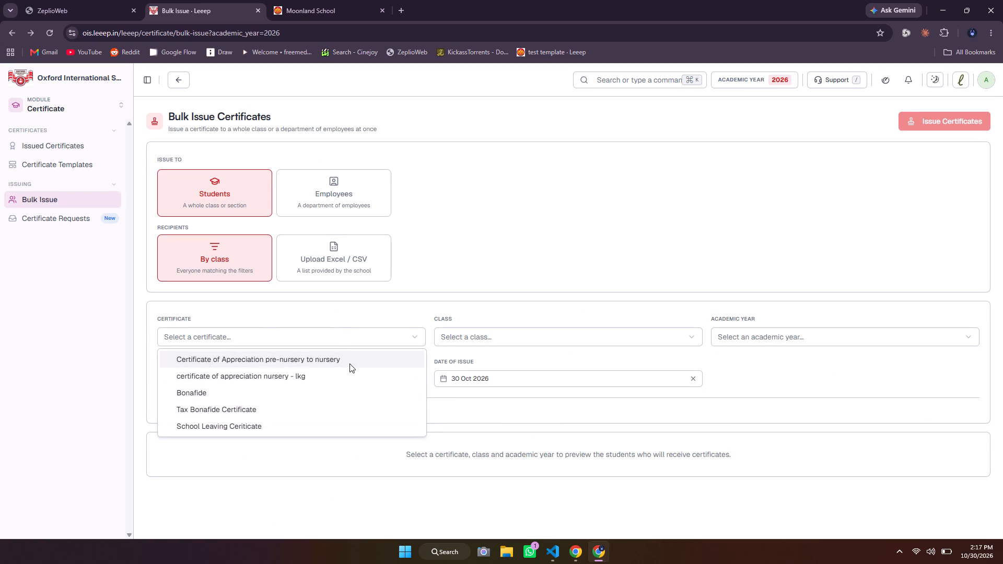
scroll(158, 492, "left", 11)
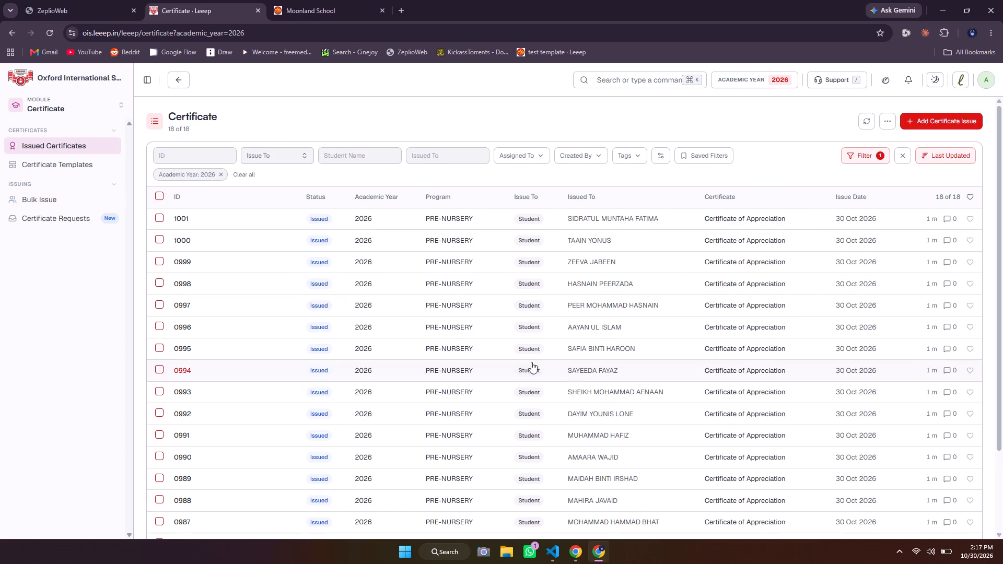
Select all issued PRE-NURSERY certificates, print them in the Standard format with letterhead, and look through the generated PDF.
left_click(158, 194)
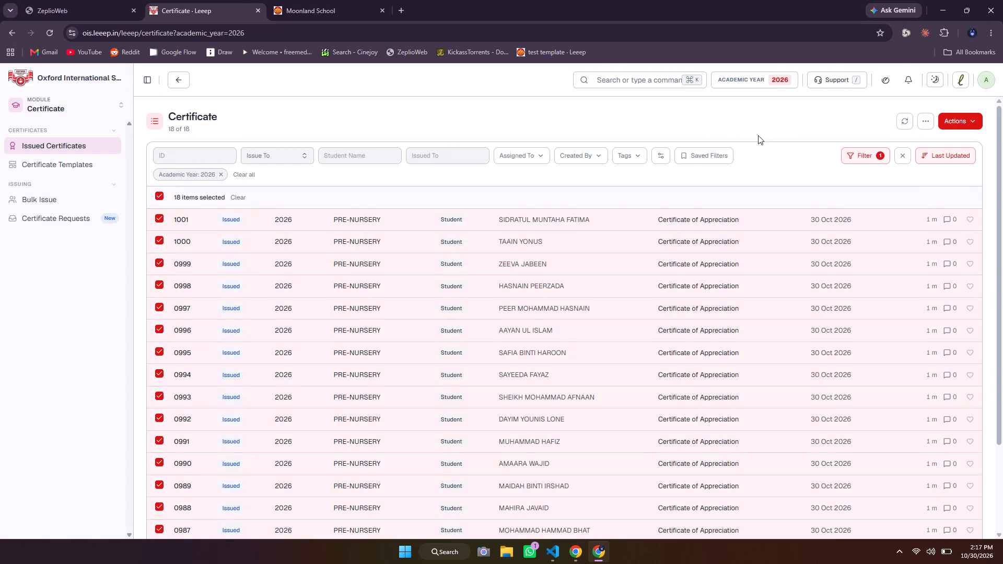
left_click(959, 125)
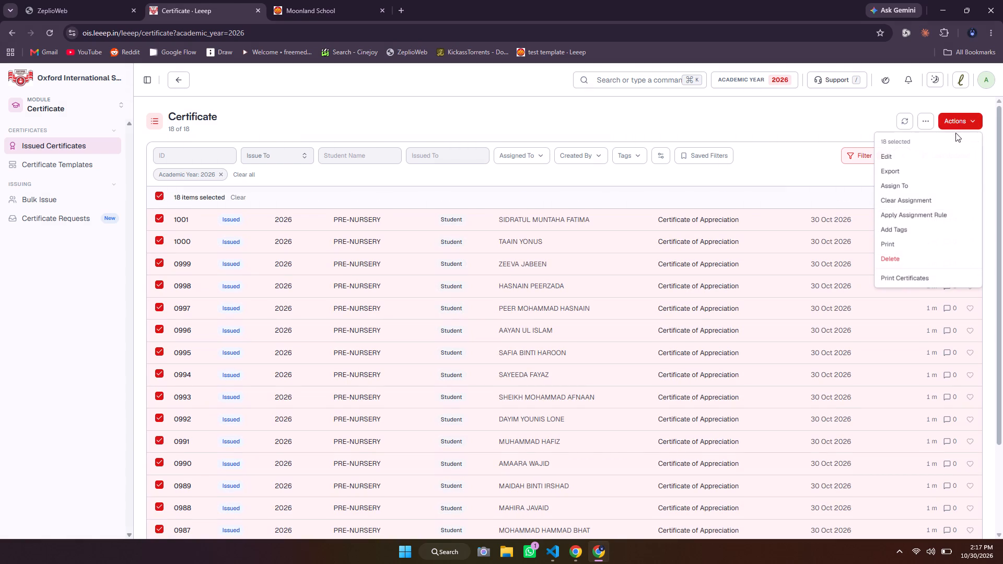
left_click(905, 241)
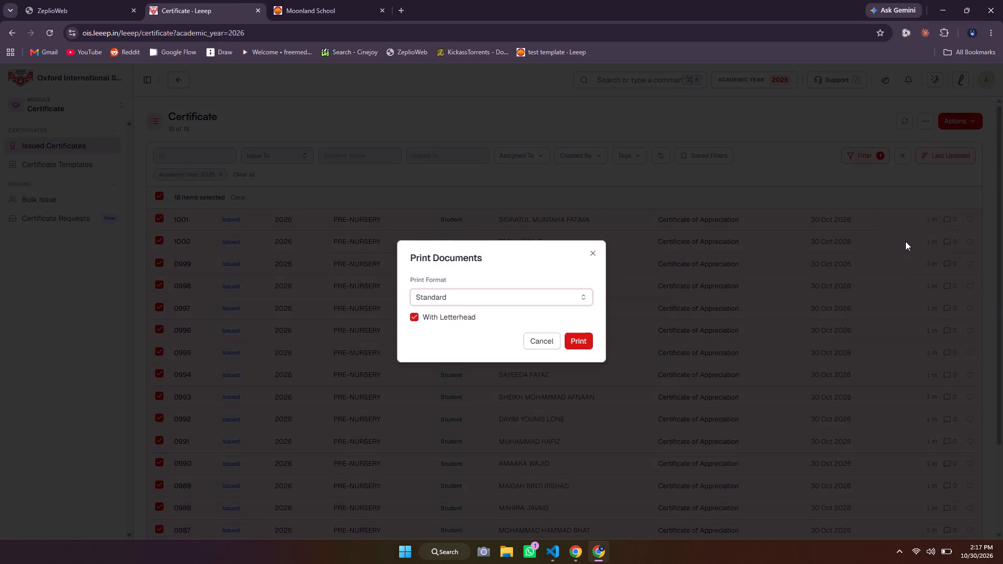
left_click(581, 338)
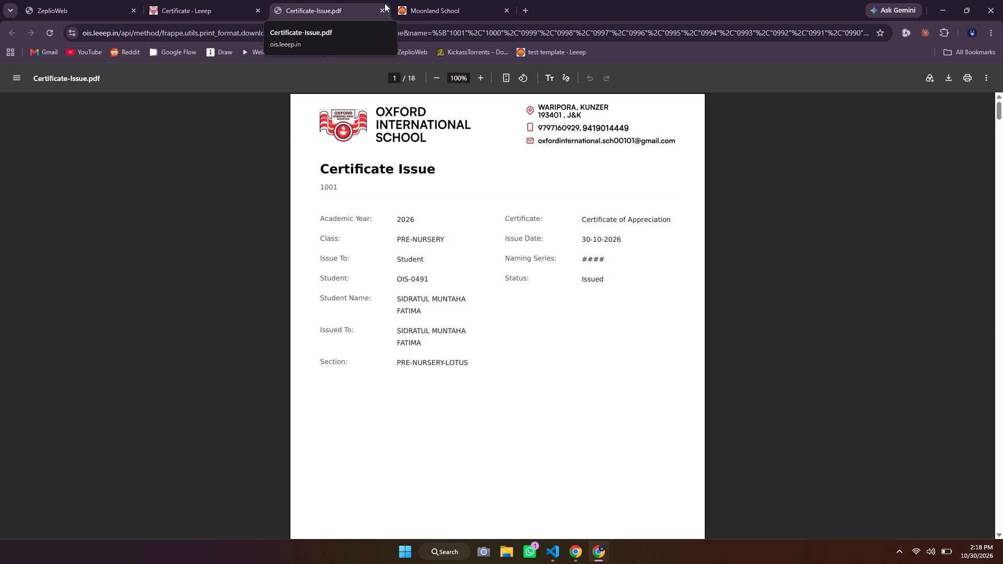
scroll(386, 46, "up", 4)
scroll(463, 332, "down", 4)
scroll(463, 332, "up", 2)
scroll(463, 332, "down", 2)
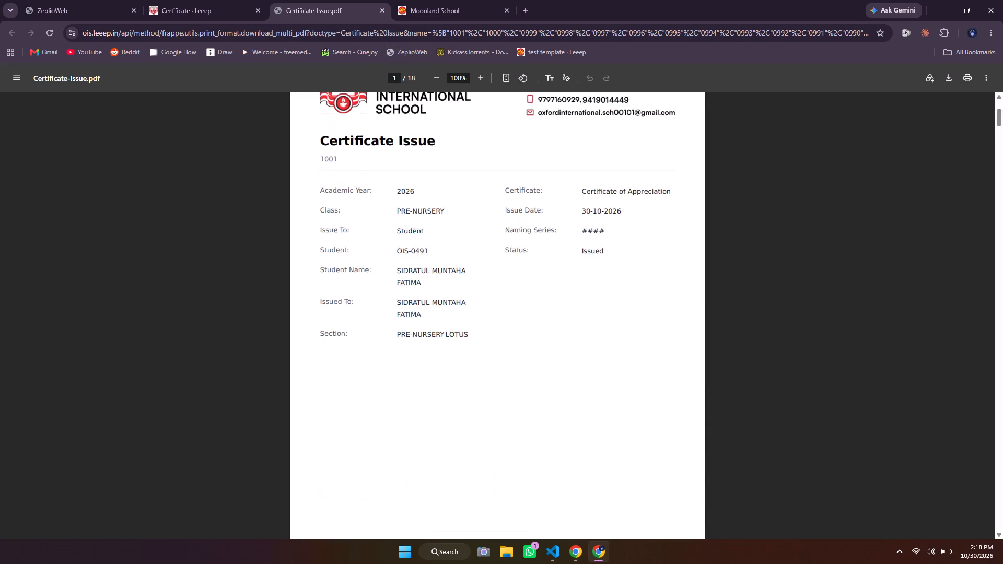
scroll(463, 332, "down", 4)
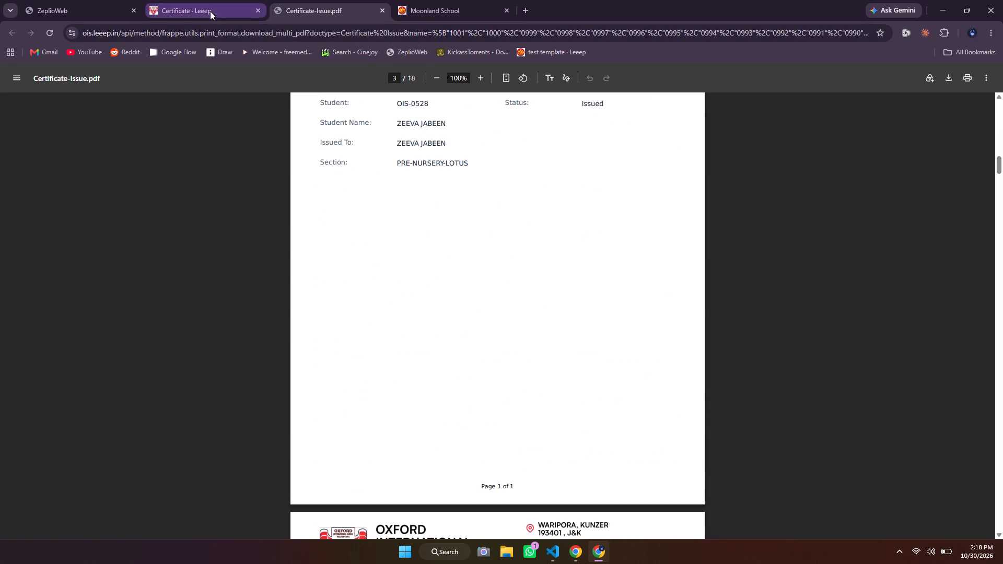
Return to the issued certificates, run Print Certificates for all selected records, and check the pages in the print preview.
left_click(210, 11)
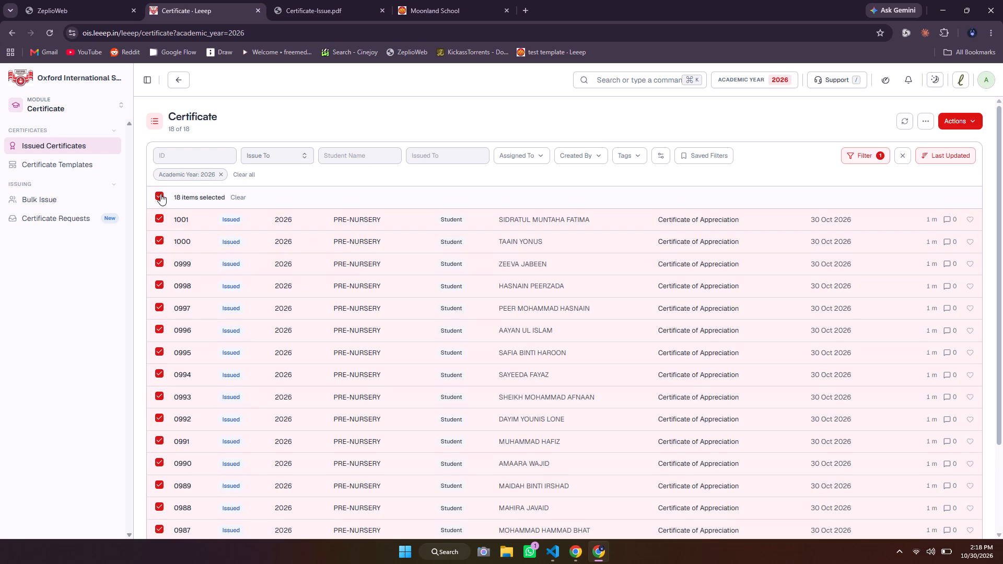
left_click(929, 114)
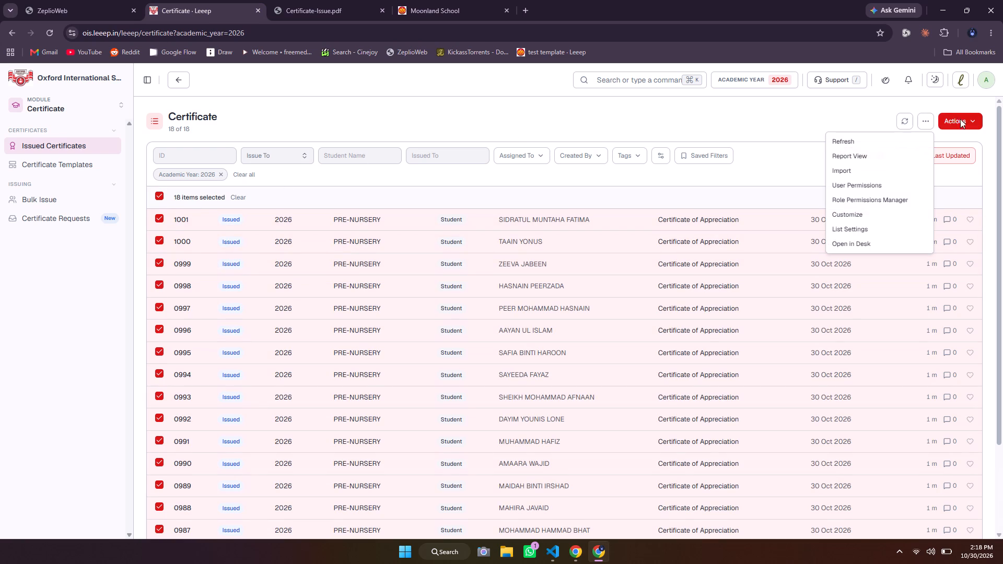
left_click(979, 116)
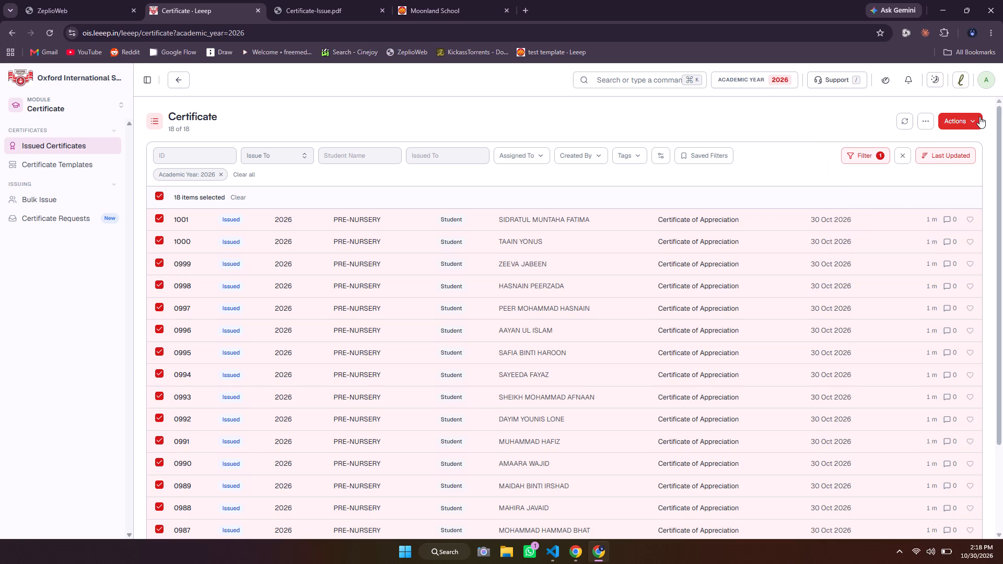
left_click(970, 119)
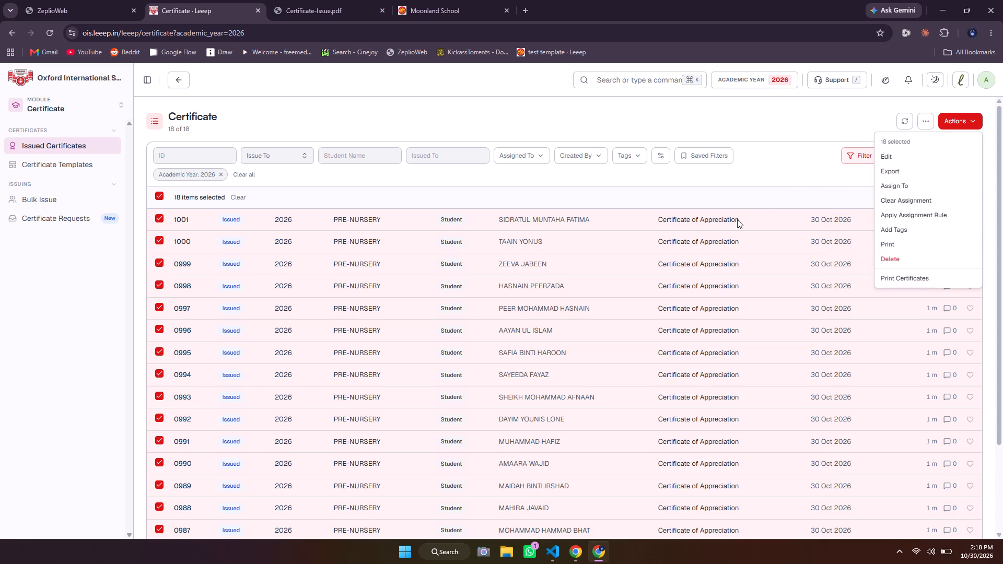
left_click(909, 280)
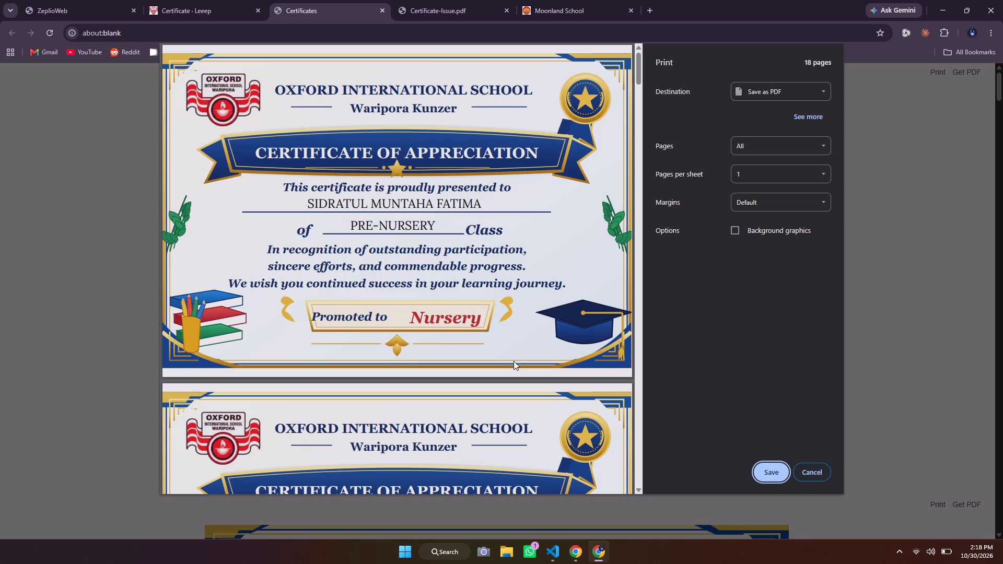
scroll(514, 361, "down", 18)
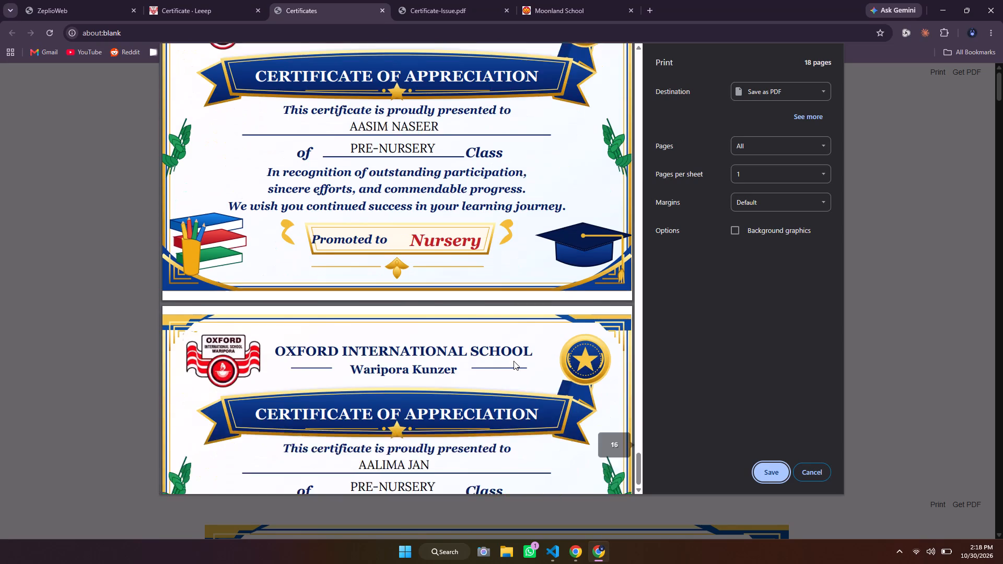
scroll(514, 361, "down", 6)
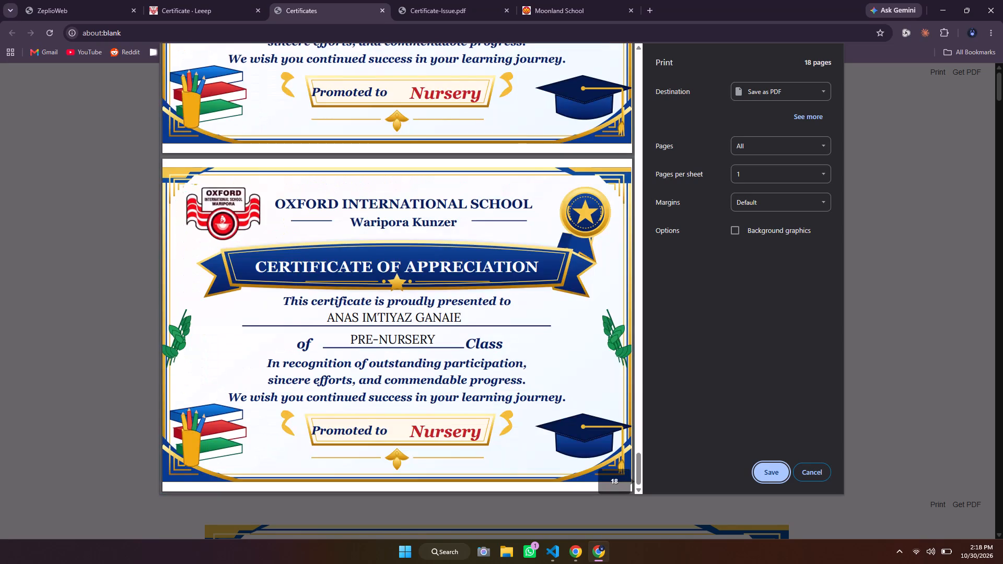
scroll(485, 362, "down", 2)
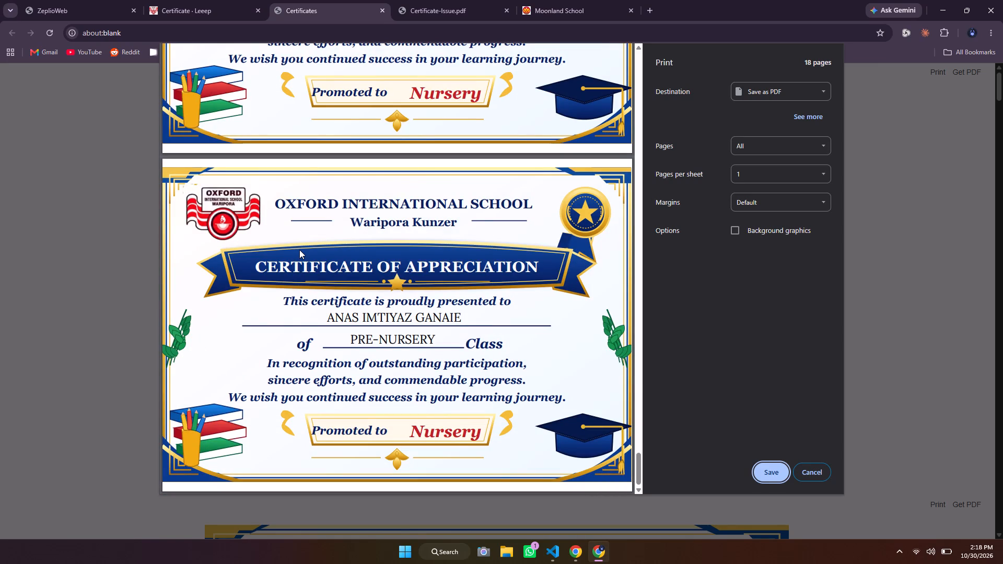